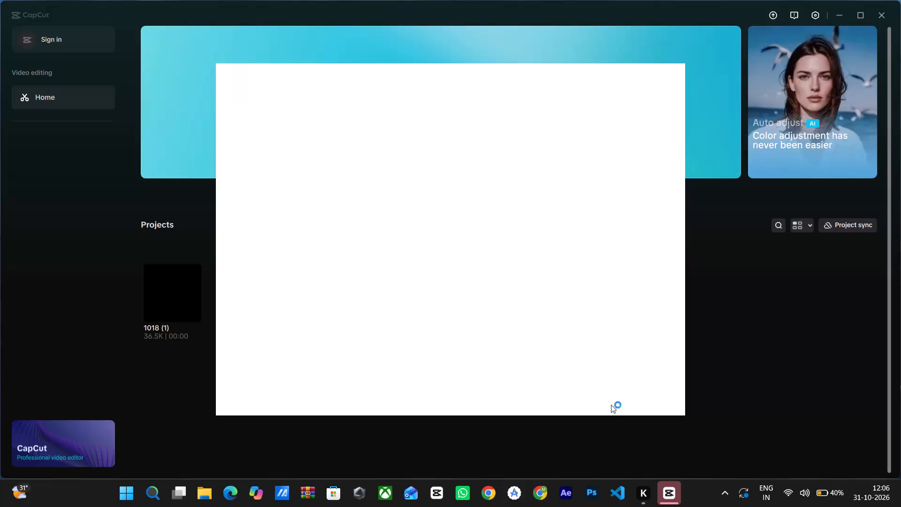
Dismiss the blank pop-up window covering the home screen.
{"action": "left_click", "coordinate": [753, 235]}
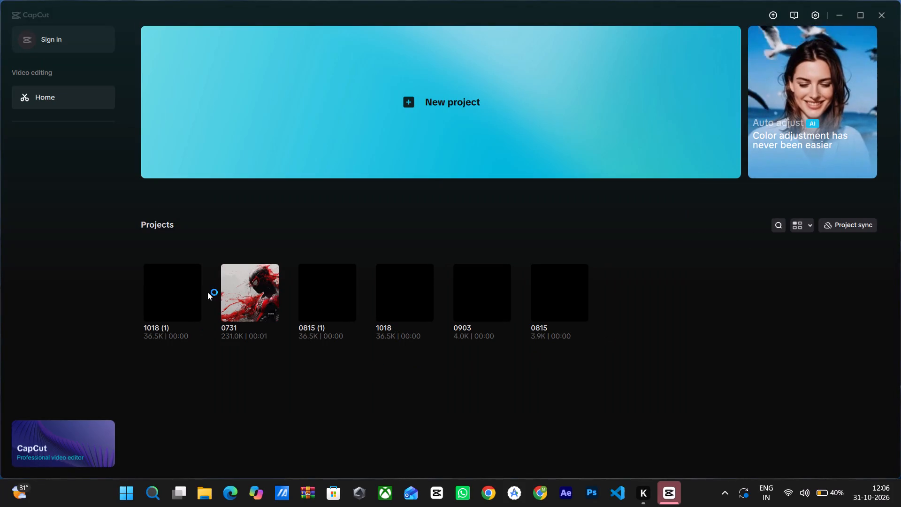
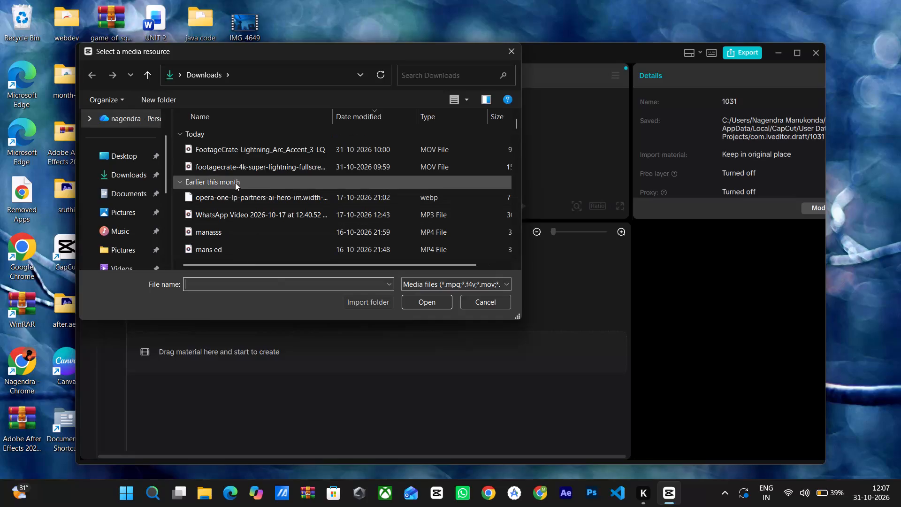
Import the recent video bokka from the Home location into the project's media.
{"action": "scroll", "coordinate": [235, 177], "scroll_direction": "up", "scroll_amount": 3}
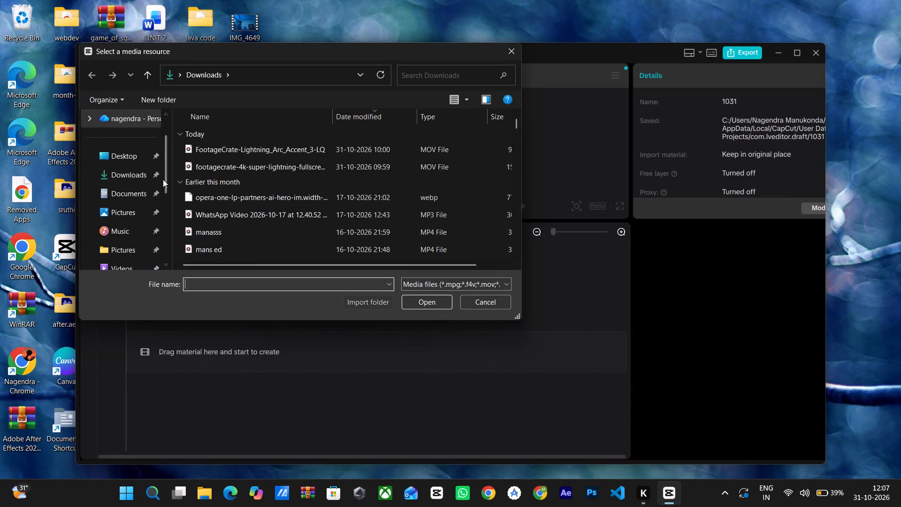
{"action": "left_click", "coordinate": [151, 179]}
{"action": "double_click", "coordinate": [151, 179]}
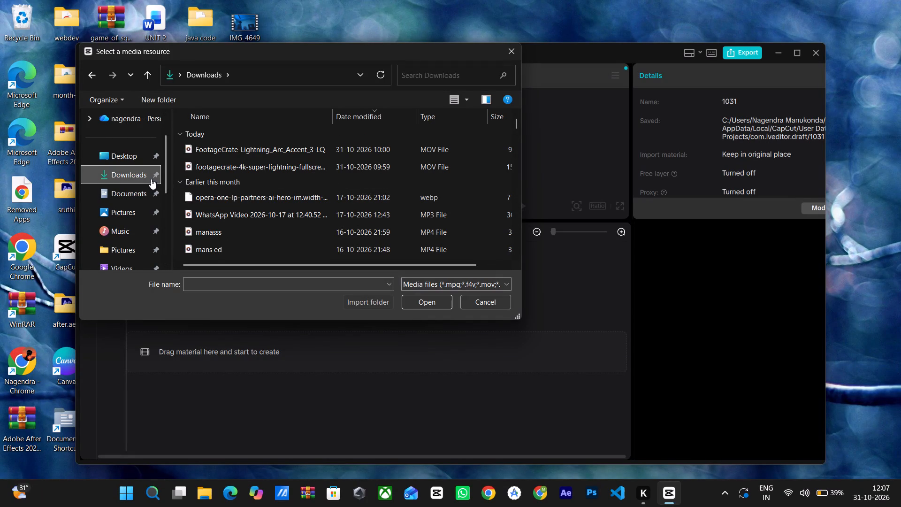
{"action": "scroll", "coordinate": [151, 179], "scroll_direction": "up", "scroll_amount": 3}
{"action": "left_click", "coordinate": [131, 121]}
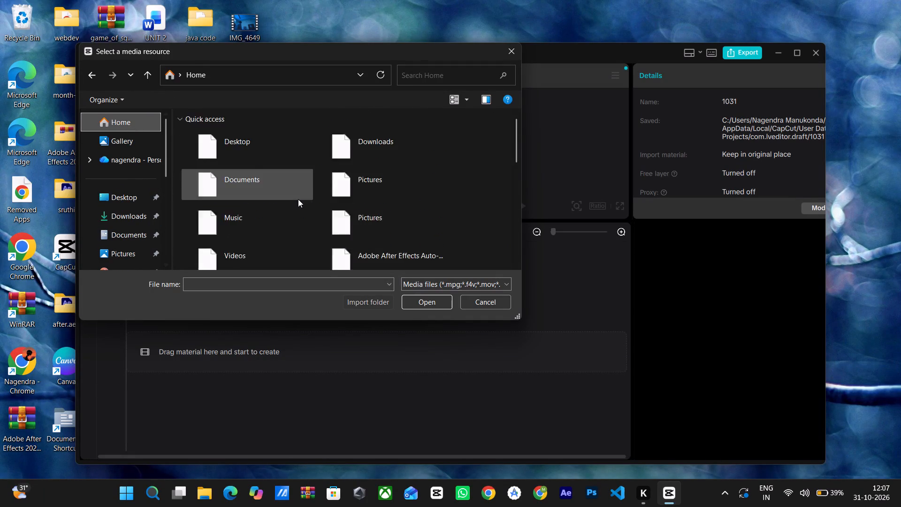
{"action": "scroll", "coordinate": [298, 199], "scroll_direction": "down", "scroll_amount": 4}
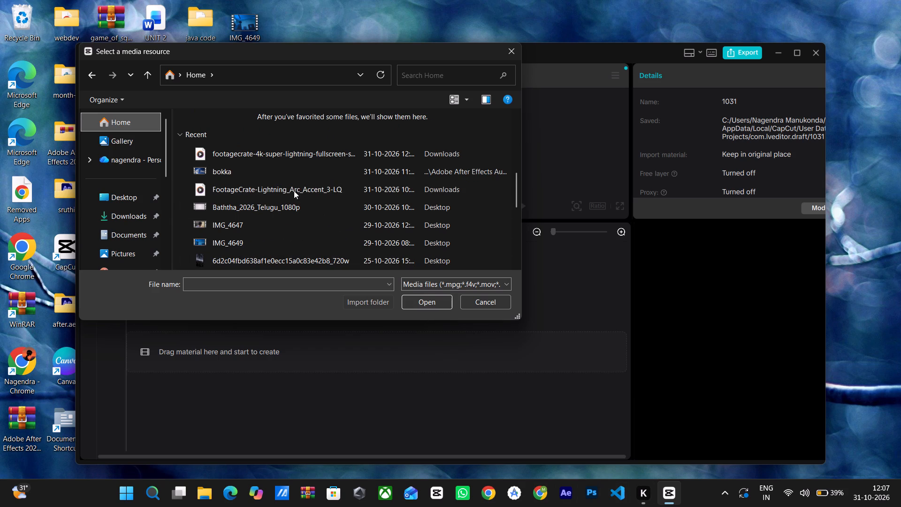
{"action": "left_click", "coordinate": [290, 176]}
{"action": "left_click", "coordinate": [431, 300]}
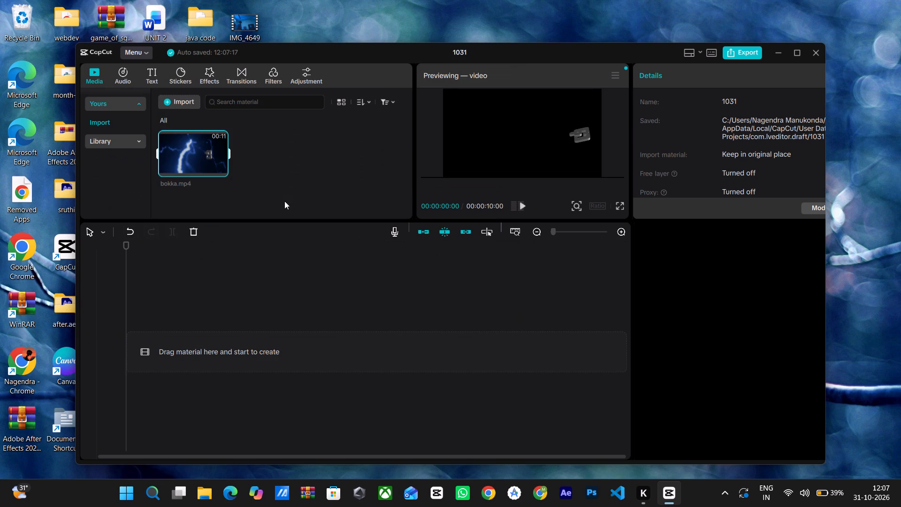
Place bokka.mp4 at the start of the empty timeline and play it back to review the title animation.
{"action": "left_click_drag", "start_coordinate": [206, 158], "coordinate": [231, 335]}
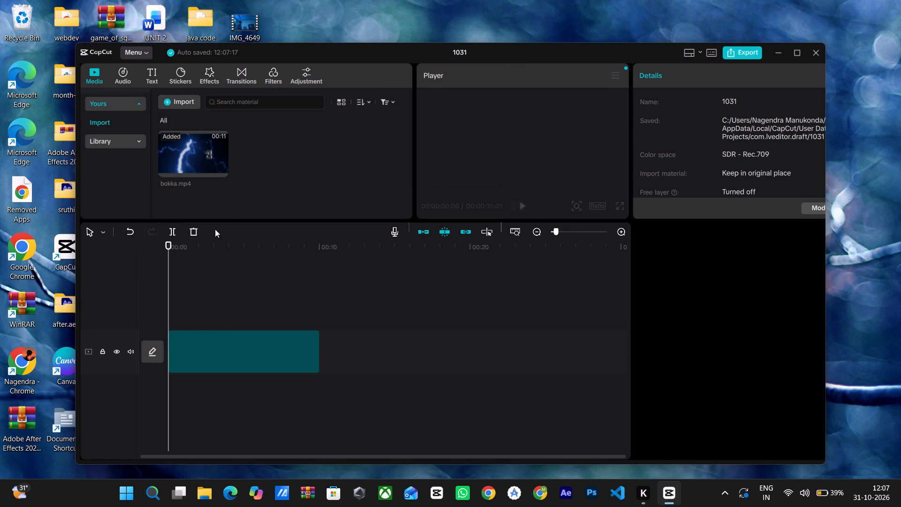
{"action": "key", "text": "space"}
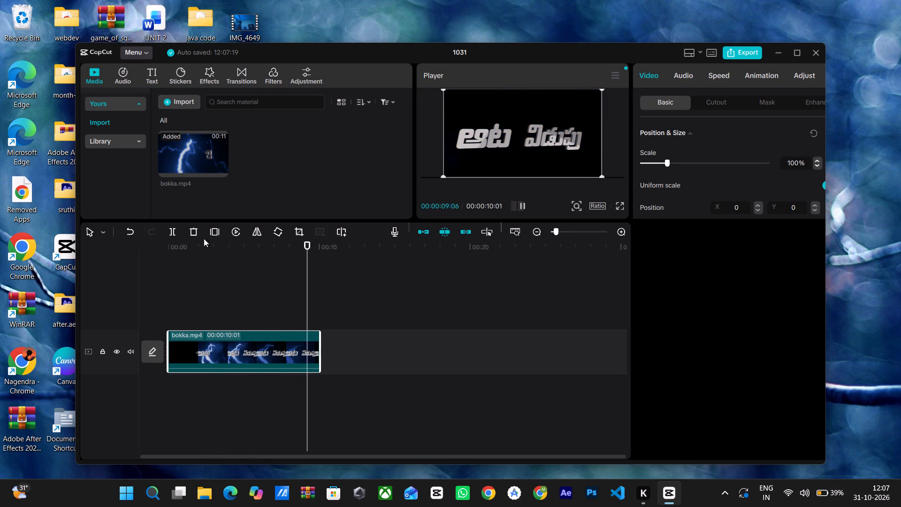
{"action": "left_click_drag", "start_coordinate": [319, 245], "coordinate": [247, 258]}
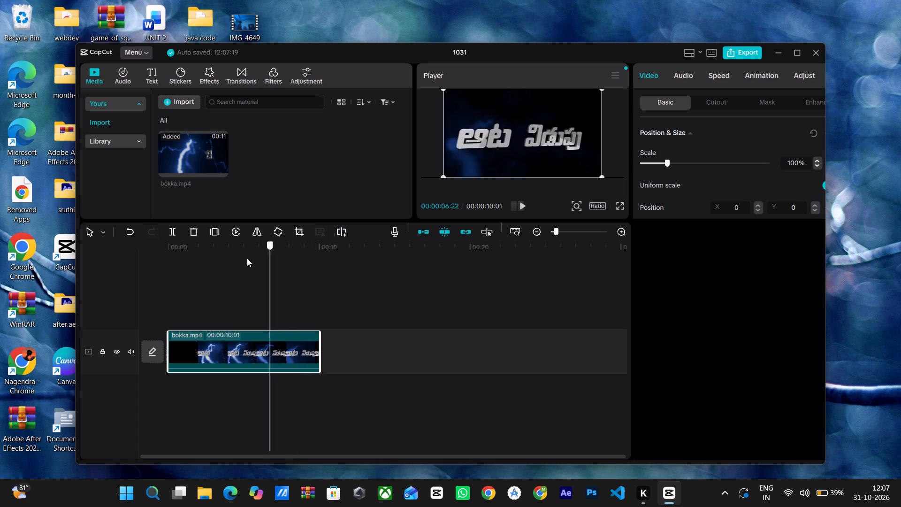
{"action": "left_click_drag", "start_coordinate": [247, 258], "coordinate": [275, 269]}
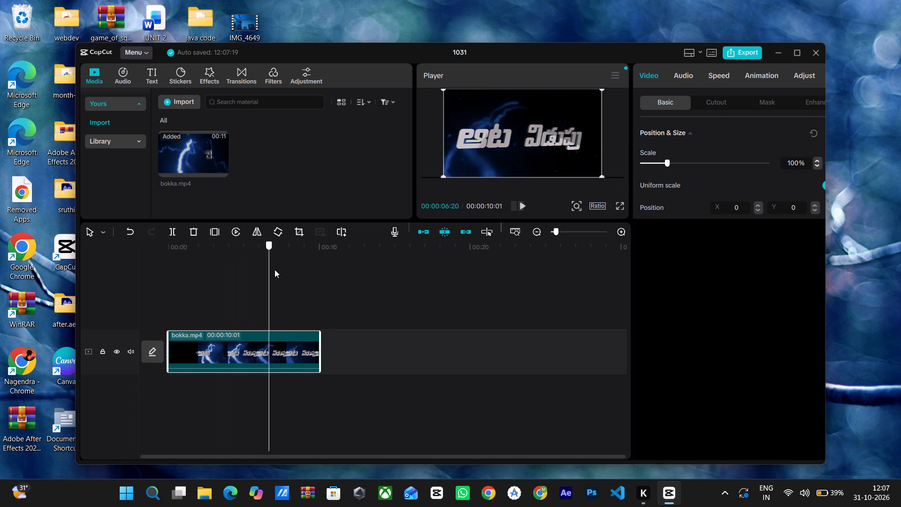
{"action": "left_click_drag", "start_coordinate": [275, 269], "coordinate": [190, 279]}
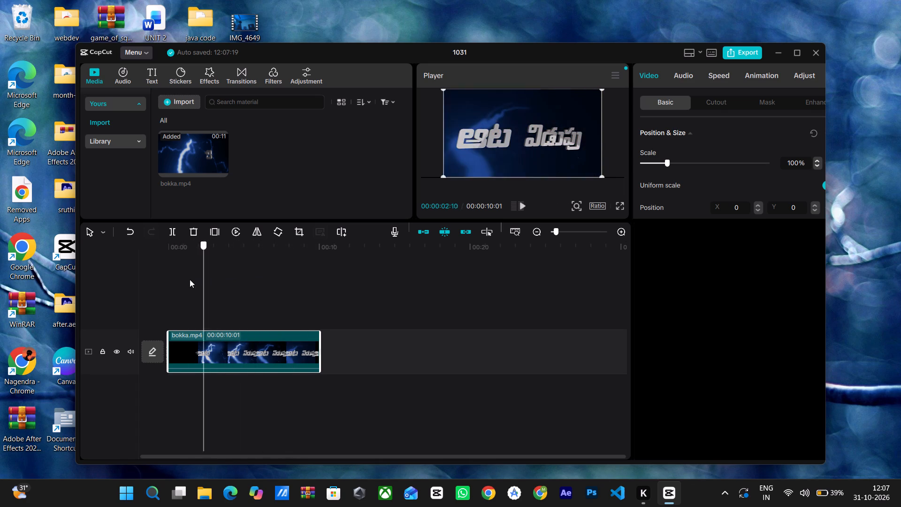
{"action": "left_click_drag", "start_coordinate": [190, 279], "coordinate": [116, 296]}
{"action": "key", "text": "space"}
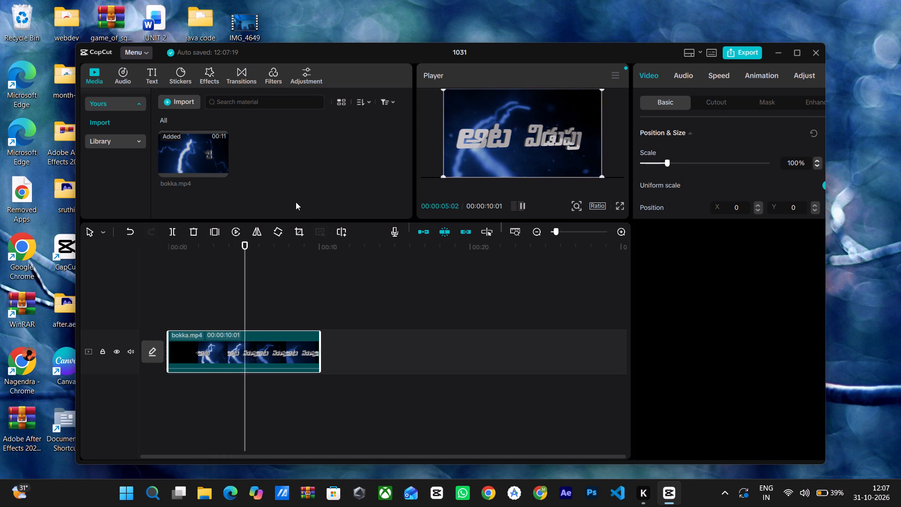
Trim the end of the bokka.mp4 clip to a duration of about 00:00:04:14 and scrub through it to check the cut.
{"action": "left_click_drag", "start_coordinate": [321, 346], "coordinate": [300, 350]}
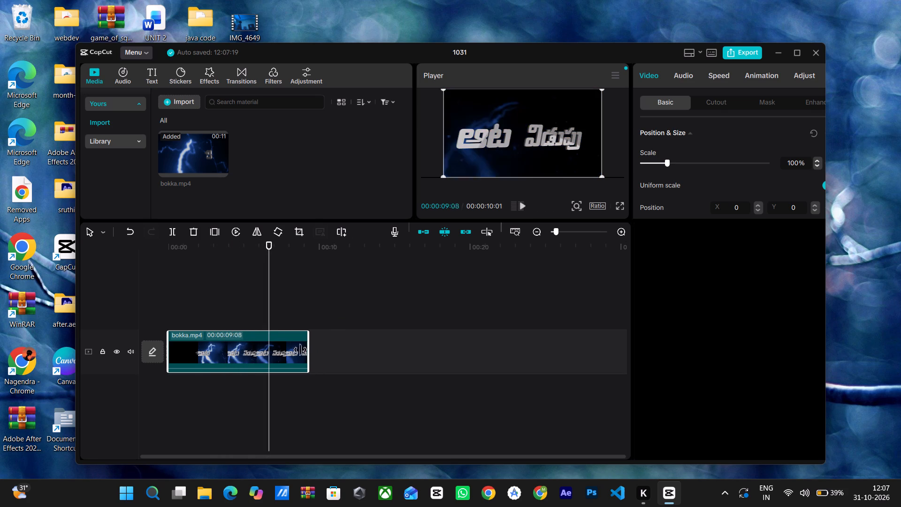
{"action": "left_click_drag", "start_coordinate": [300, 350], "coordinate": [256, 353]}
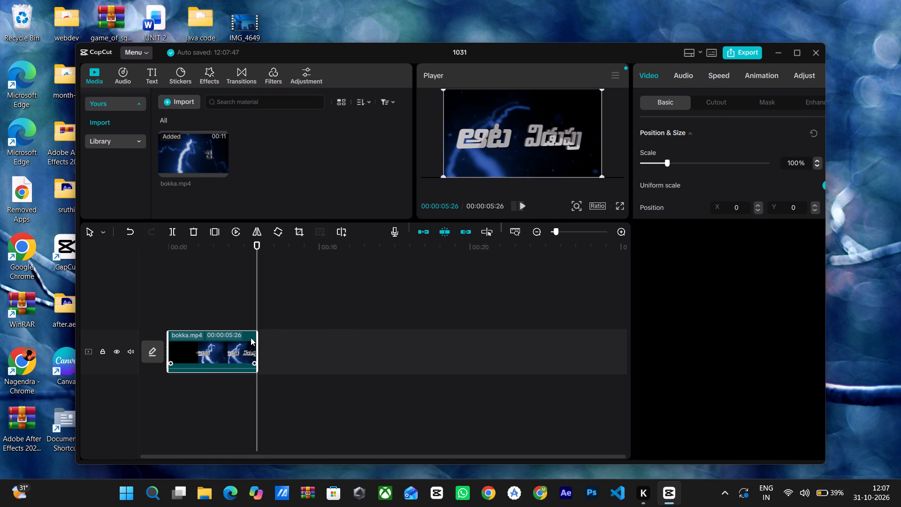
{"action": "left_click_drag", "start_coordinate": [259, 350], "coordinate": [240, 356]}
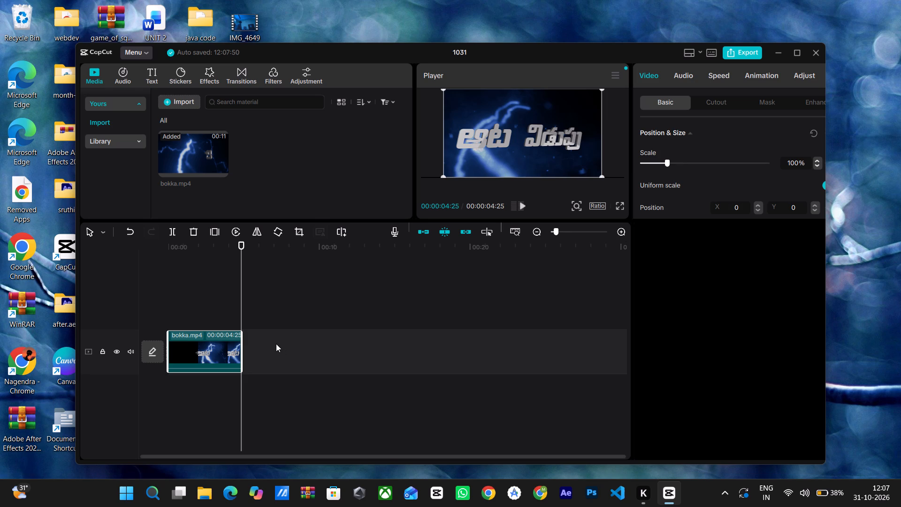
{"action": "left_click_drag", "start_coordinate": [241, 349], "coordinate": [239, 352]}
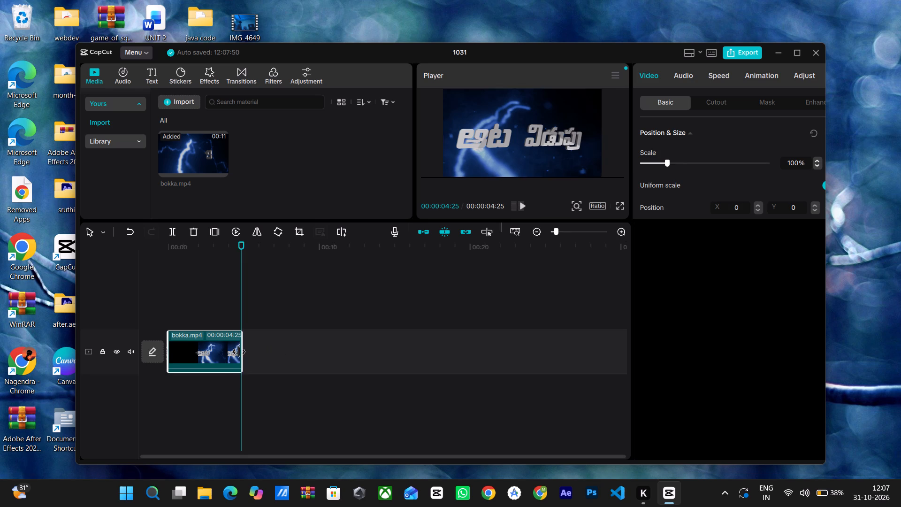
{"action": "left_click_drag", "start_coordinate": [239, 352], "coordinate": [216, 369]}
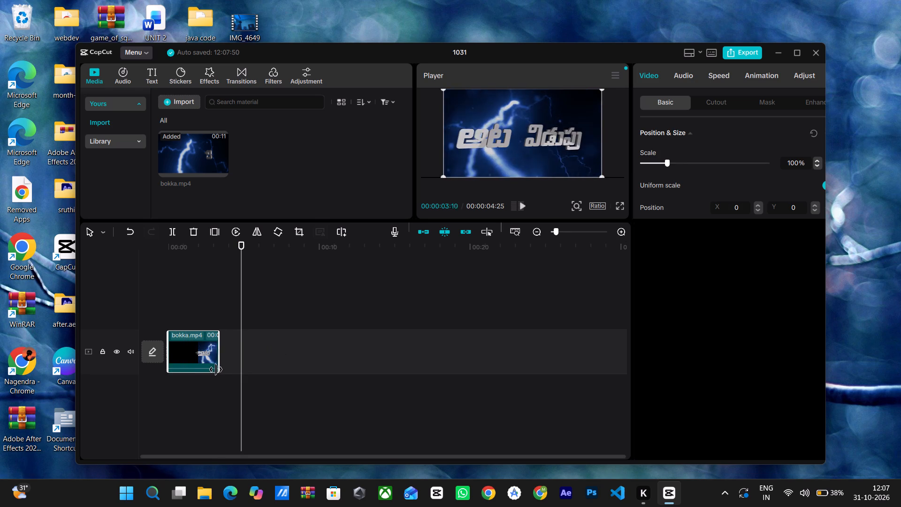
{"action": "left_click_drag", "start_coordinate": [216, 369], "coordinate": [232, 370]}
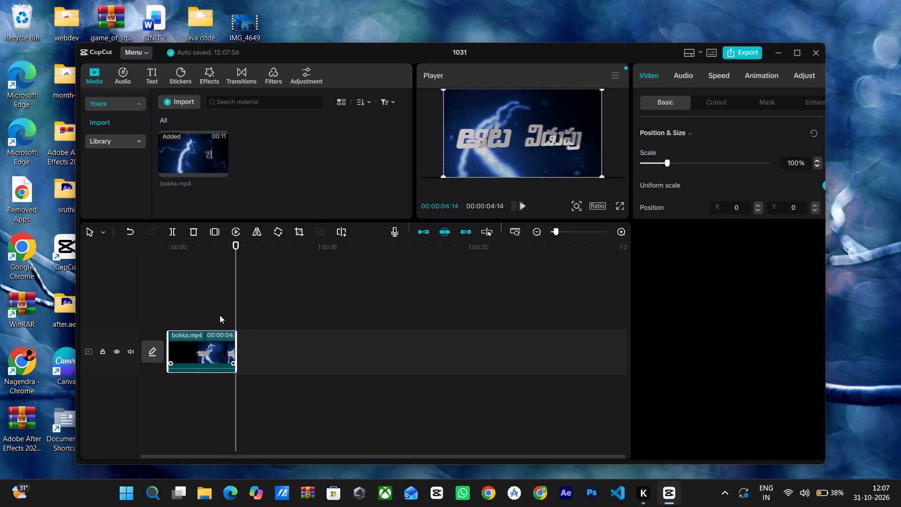
{"action": "left_click_drag", "start_coordinate": [236, 242], "coordinate": [159, 269]}
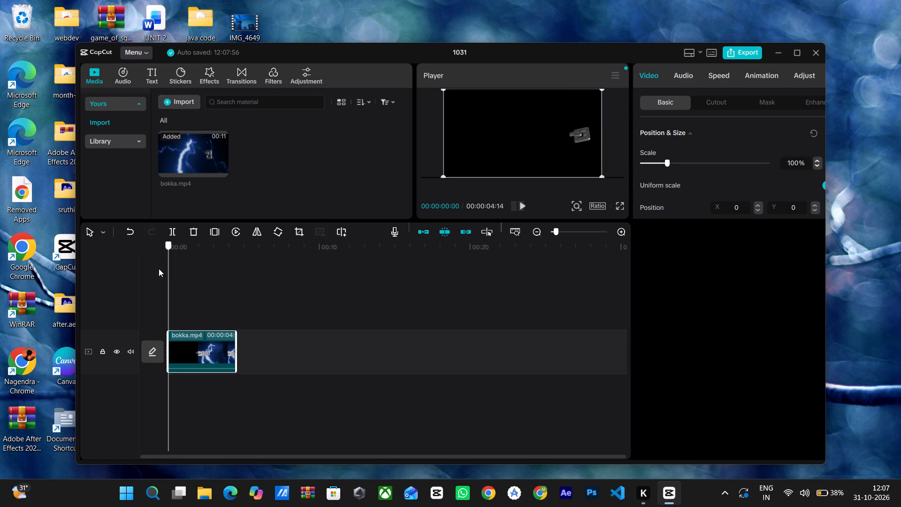
{"action": "left_click_drag", "start_coordinate": [159, 269], "coordinate": [191, 278]}
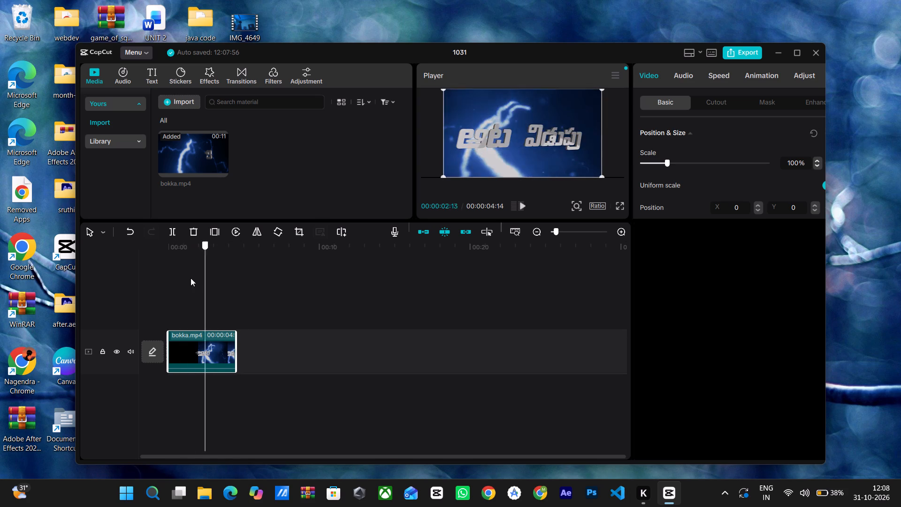
{"action": "left_click_drag", "start_coordinate": [191, 278], "coordinate": [215, 289]}
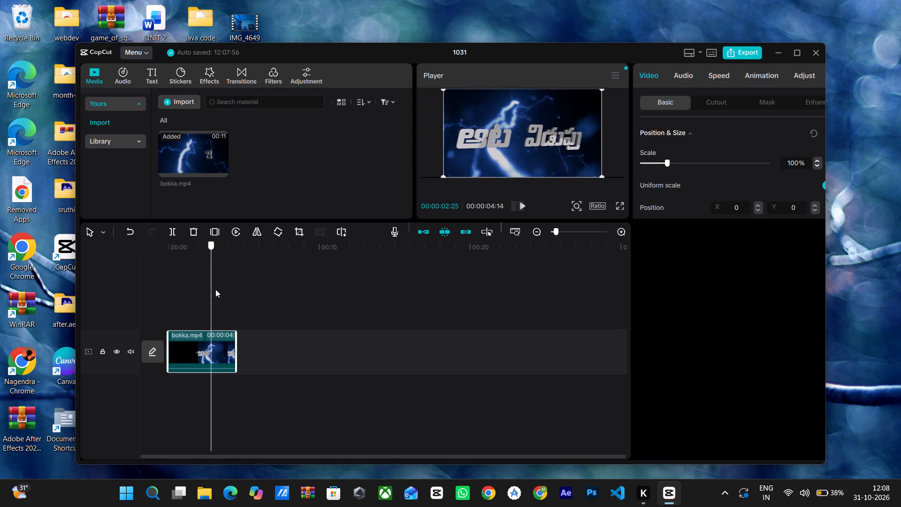
{"action": "left_click_drag", "start_coordinate": [215, 289], "coordinate": [236, 290]}
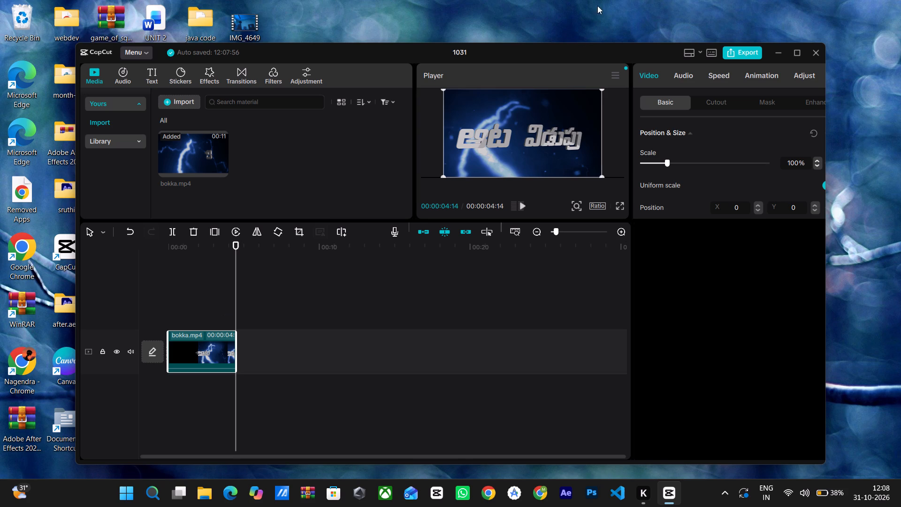
Search the media files for "bokka" and import the video bokka 2 into the project's media.
{"action": "left_click", "coordinate": [183, 104]}
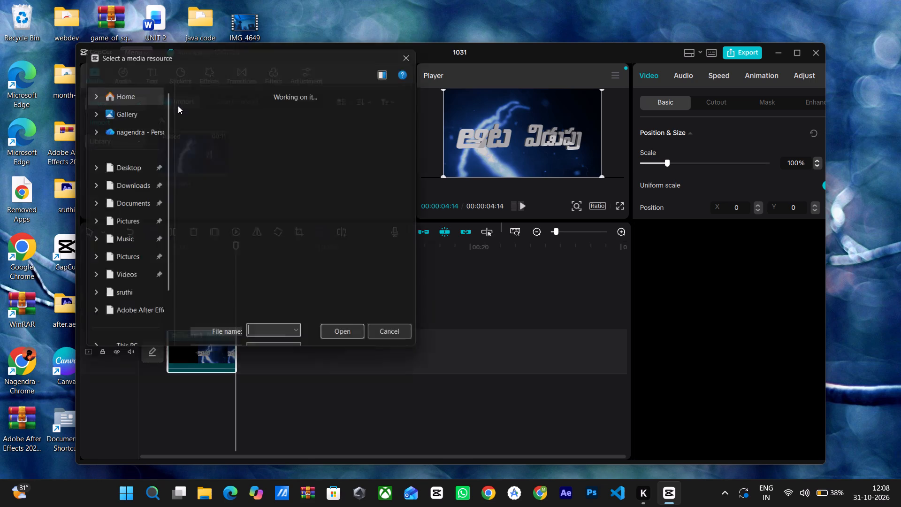
{"action": "scroll", "coordinate": [240, 228], "scroll_direction": "down", "scroll_amount": 2}
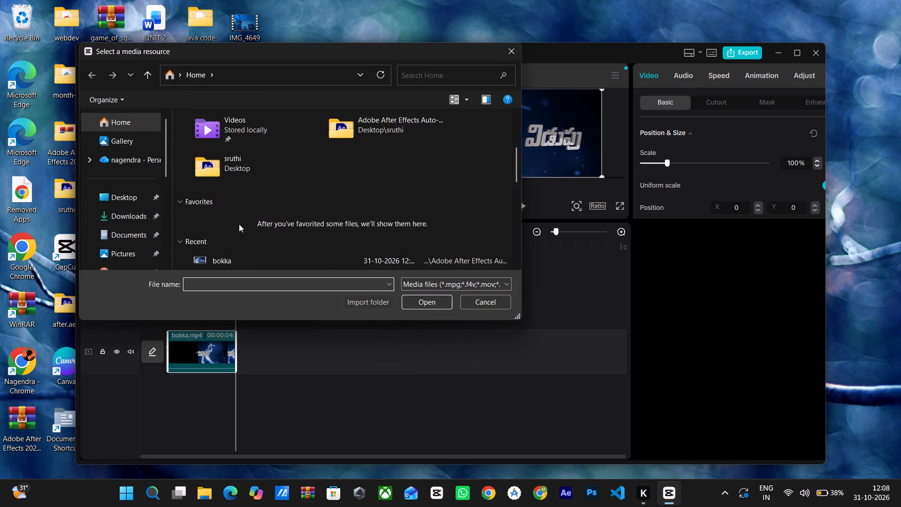
{"action": "scroll", "coordinate": [239, 223], "scroll_direction": "down", "scroll_amount": 2}
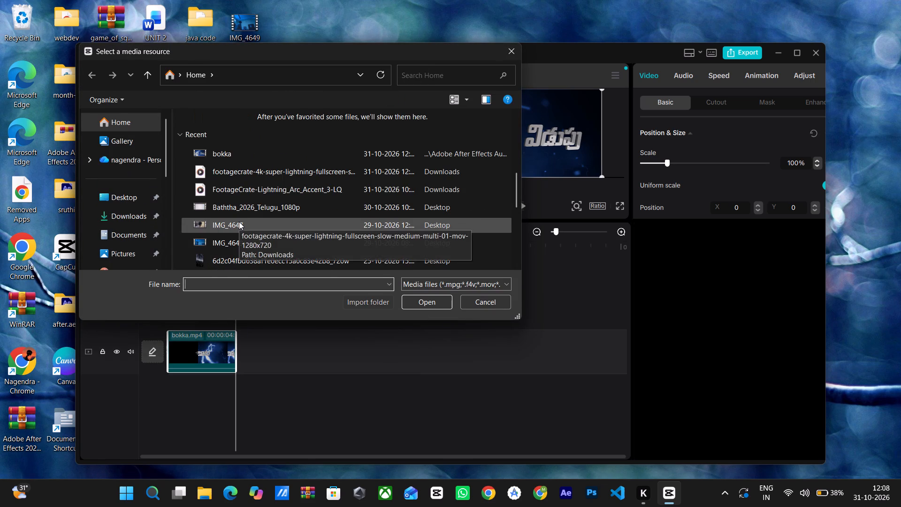
{"action": "scroll", "coordinate": [182, 167], "scroll_direction": "up", "scroll_amount": 3}
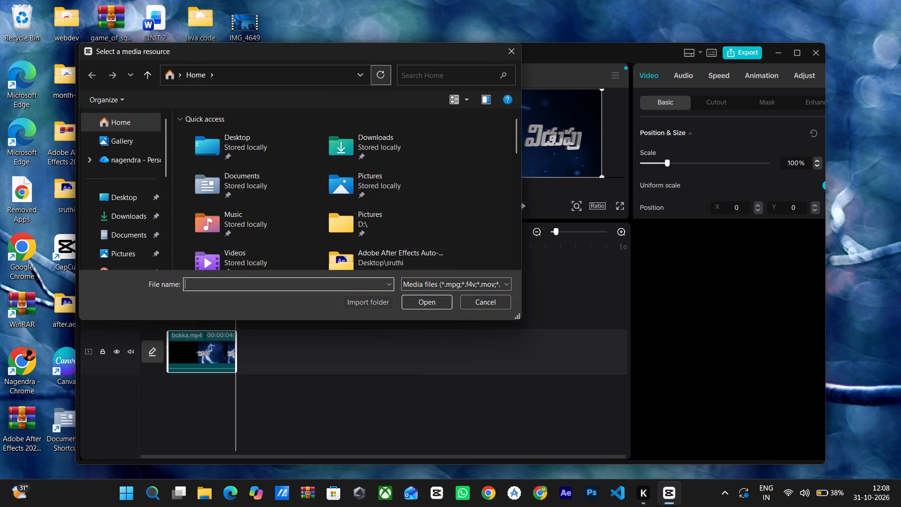
{"action": "left_click", "coordinate": [404, 75]}
{"action": "key", "text": "b"}
{"action": "type", "text": "okk"}
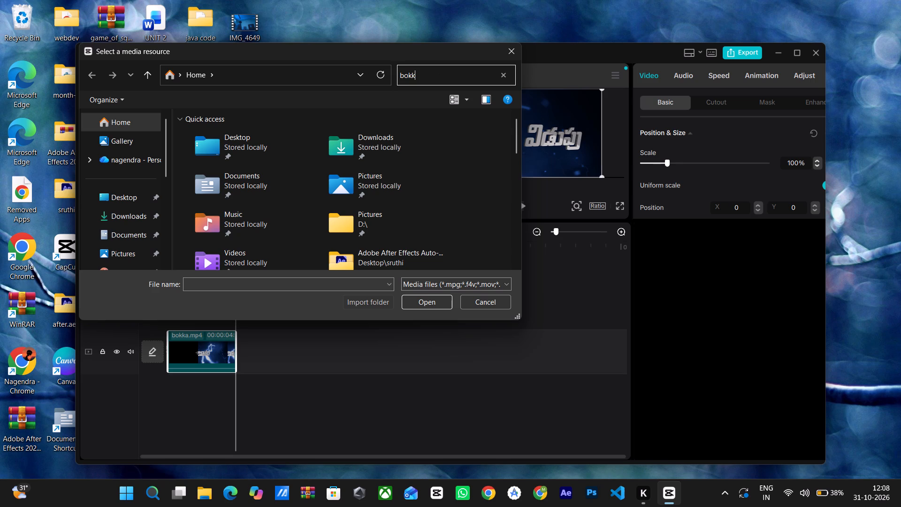
{"action": "key", "text": "a"}
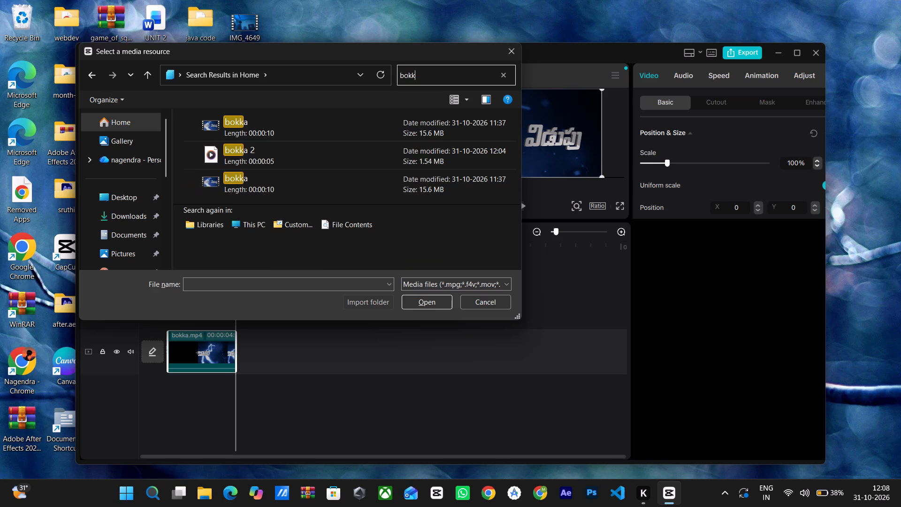
{"action": "left_click", "coordinate": [249, 150]}
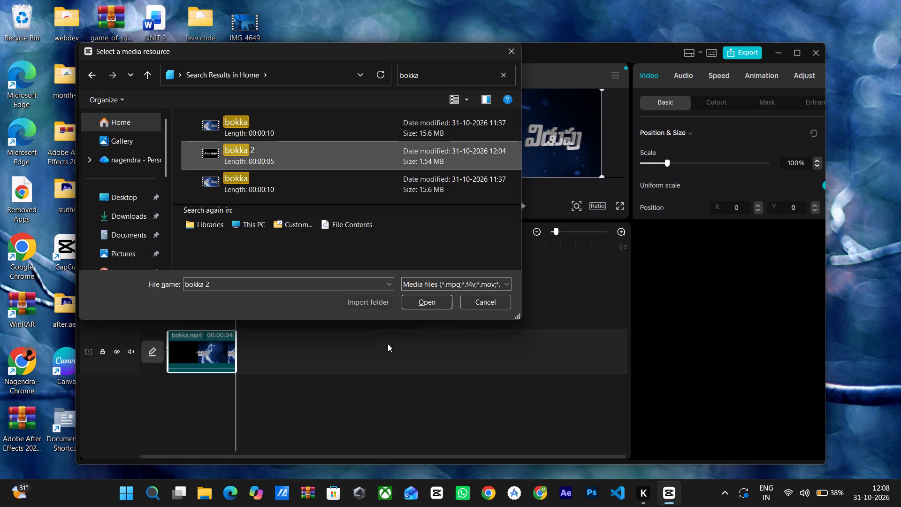
{"action": "left_click", "coordinate": [430, 299]}
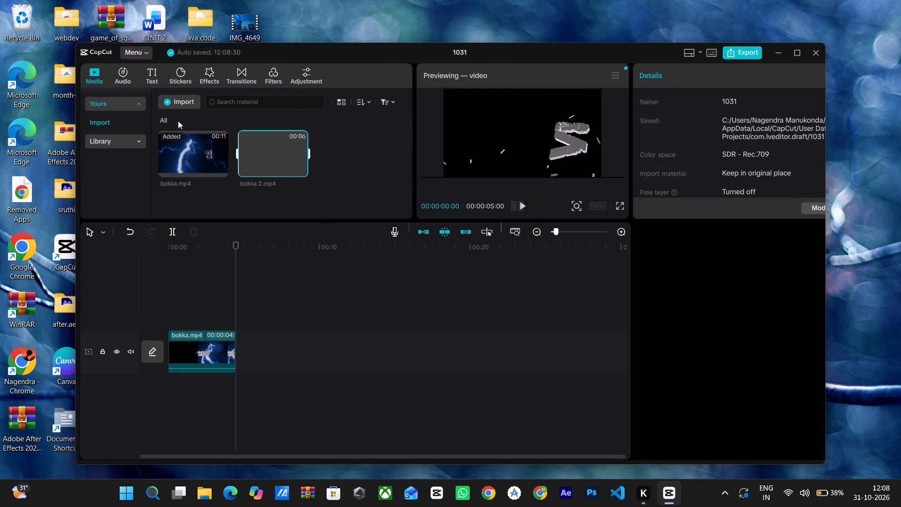
Import the recent file FootageCrate-Lightning_Arc_Accent_3-LQ from the Home location into the project's media.
{"action": "left_click", "coordinate": [177, 105]}
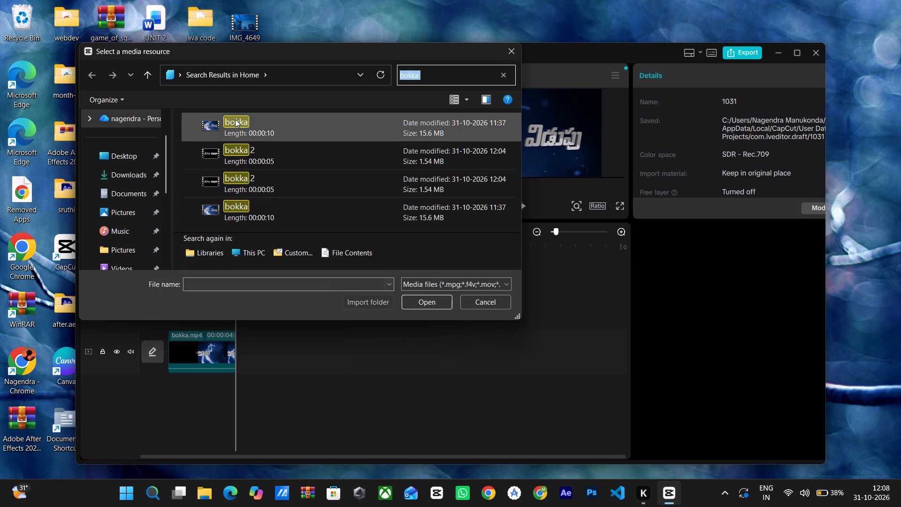
{"action": "scroll", "coordinate": [232, 215], "scroll_direction": "down", "scroll_amount": 1}
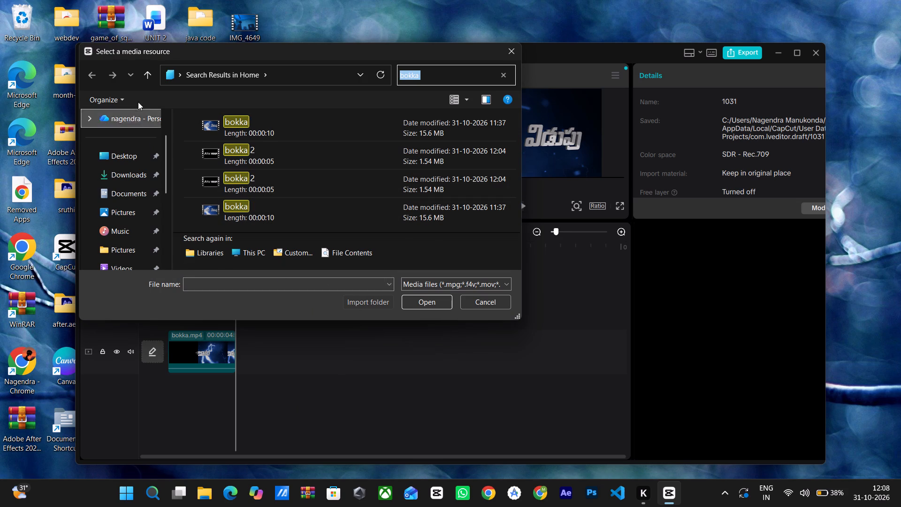
{"action": "left_click", "coordinate": [509, 72]}
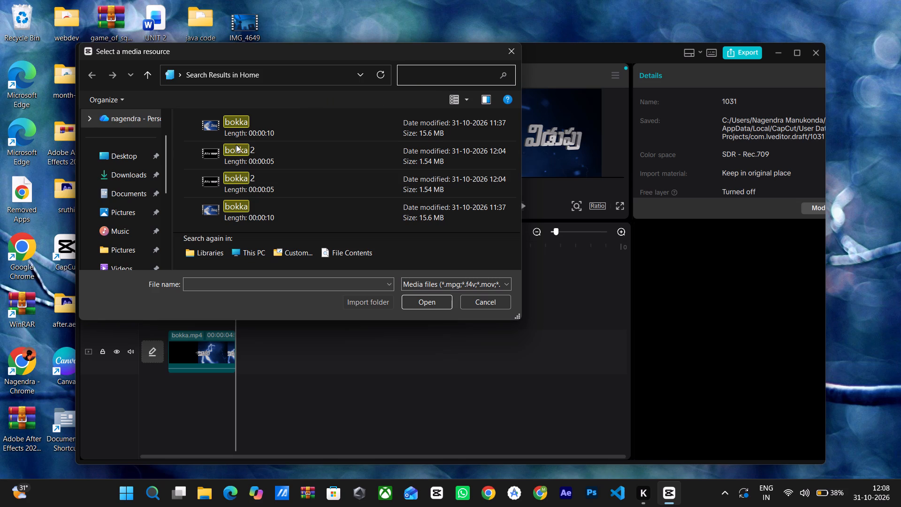
{"action": "scroll", "coordinate": [133, 140], "scroll_direction": "up", "scroll_amount": 3}
{"action": "left_click", "coordinate": [131, 125]}
{"action": "scroll", "coordinate": [239, 187], "scroll_direction": "down", "scroll_amount": 2}
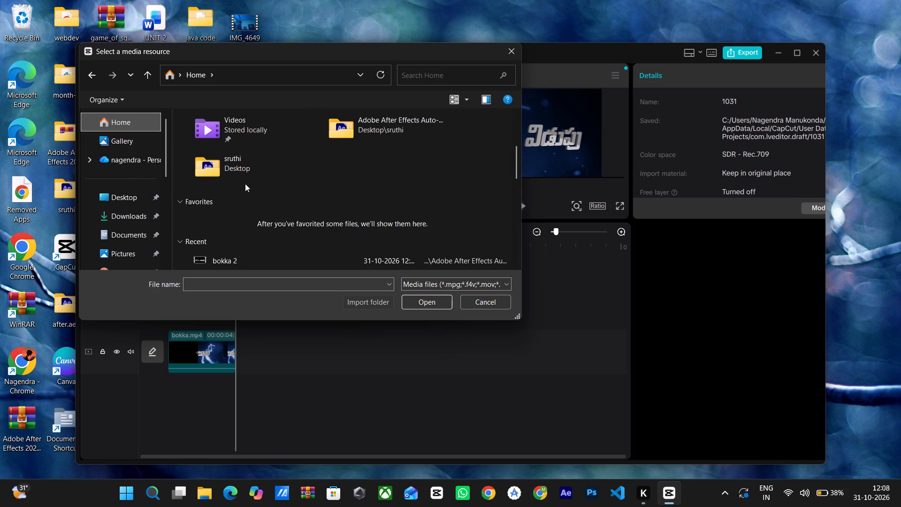
{"action": "scroll", "coordinate": [245, 183], "scroll_direction": "down", "scroll_amount": 2}
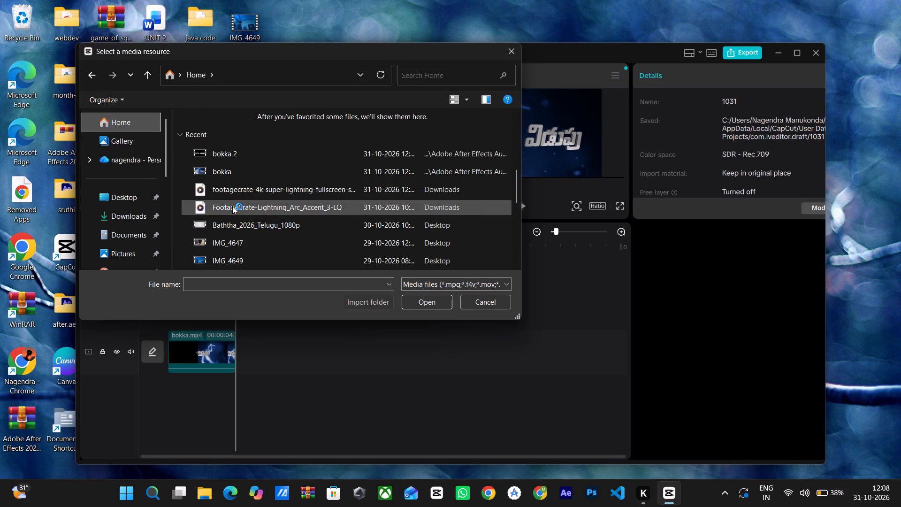
{"action": "left_click", "coordinate": [232, 206]}
{"action": "left_click", "coordinate": [418, 302]}
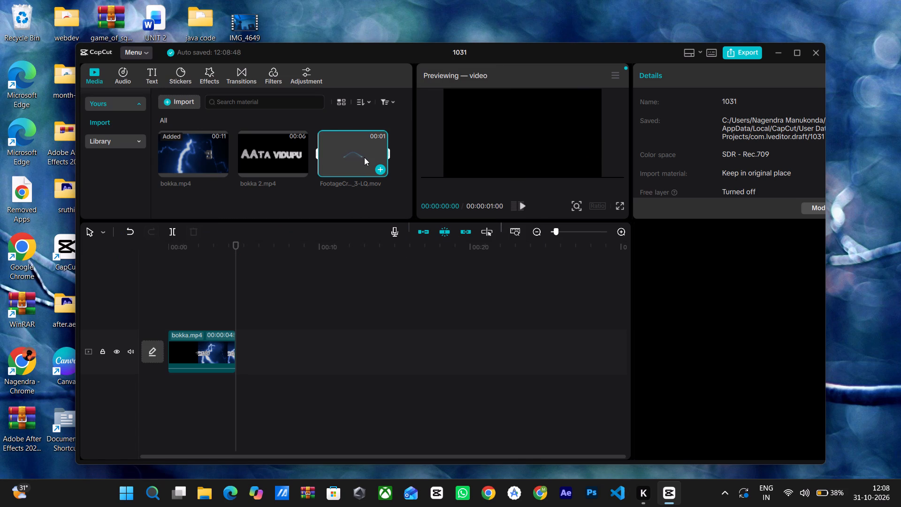
Delete the FootageCrate-Lightning_Arc_Accent_3-LQ clip from the project's media.
{"action": "key", "text": "Delete"}
Import the recent footagecrate-4k-super-lightning-fullscreen video from the Home location into the project's media.
{"action": "left_click", "coordinate": [182, 102]}
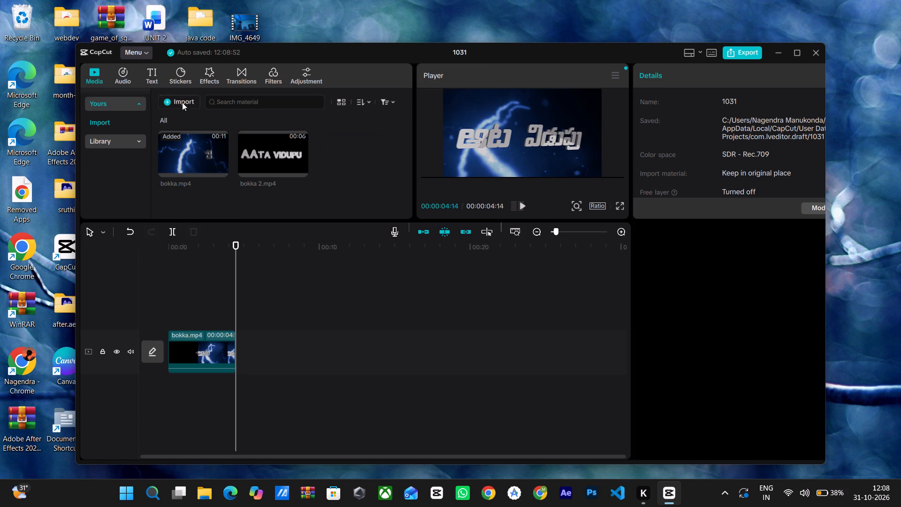
{"action": "scroll", "coordinate": [208, 179], "scroll_direction": "down", "scroll_amount": 4}
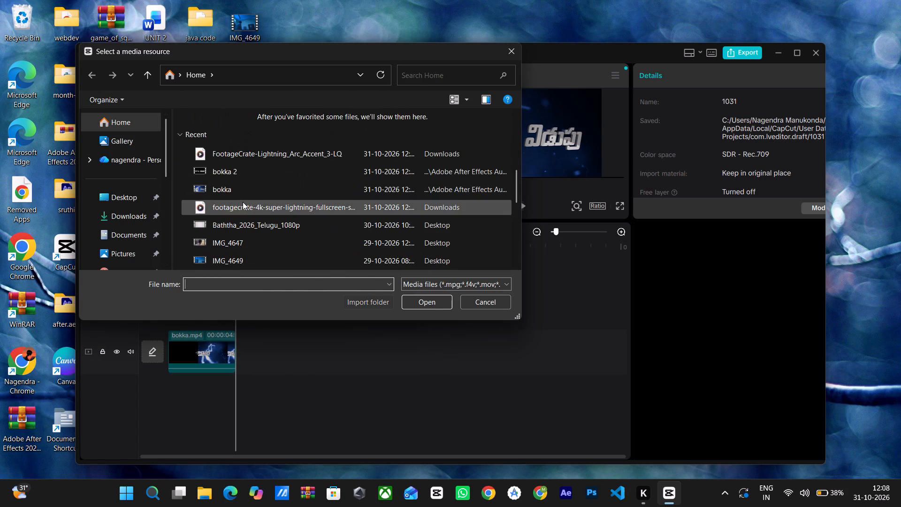
{"action": "left_click", "coordinate": [243, 201]}
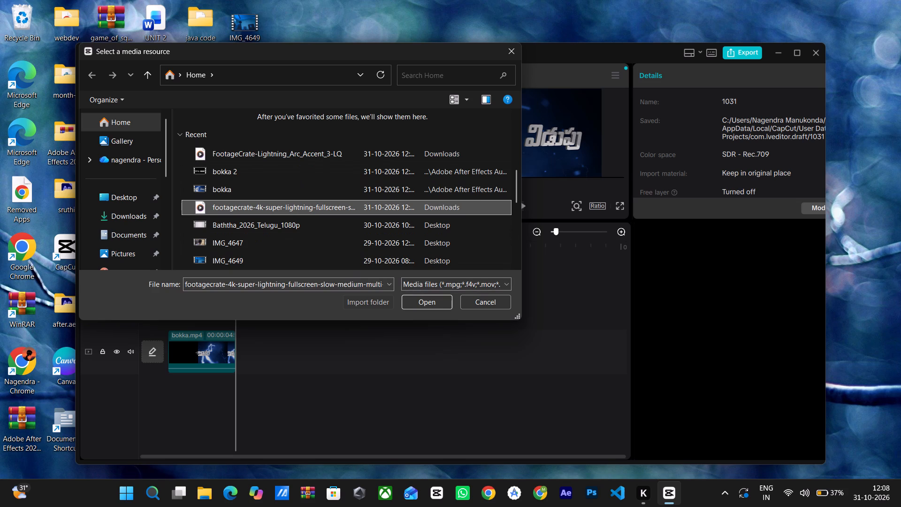
{"action": "left_click", "coordinate": [413, 298]}
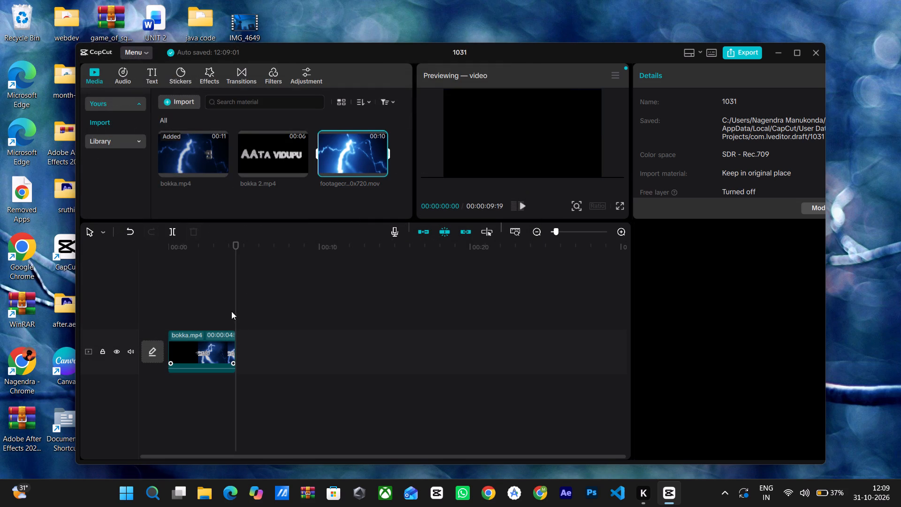
Place the 4k super lightning clip on a new track above bokka.mp4 at the timeline start and play it back.
{"action": "left_click_drag", "start_coordinate": [344, 167], "coordinate": [219, 290]}
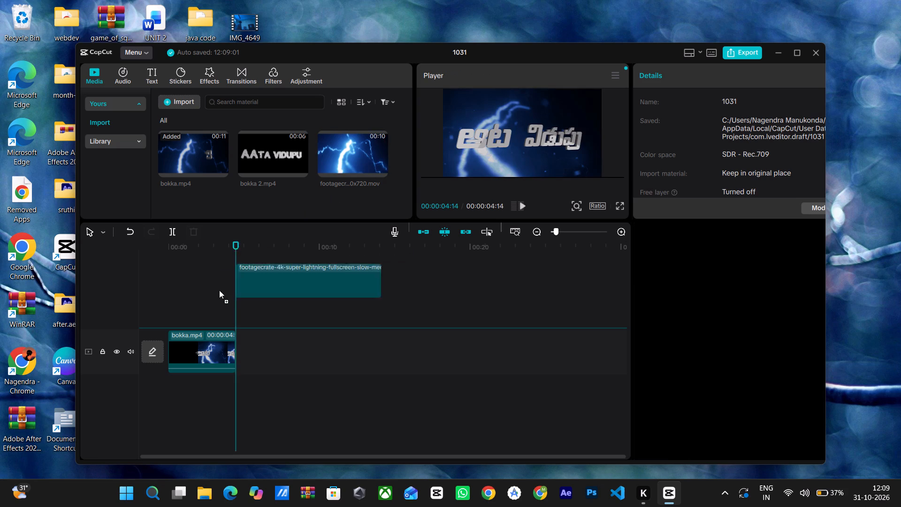
{"action": "left_click_drag", "start_coordinate": [219, 290], "coordinate": [167, 315]}
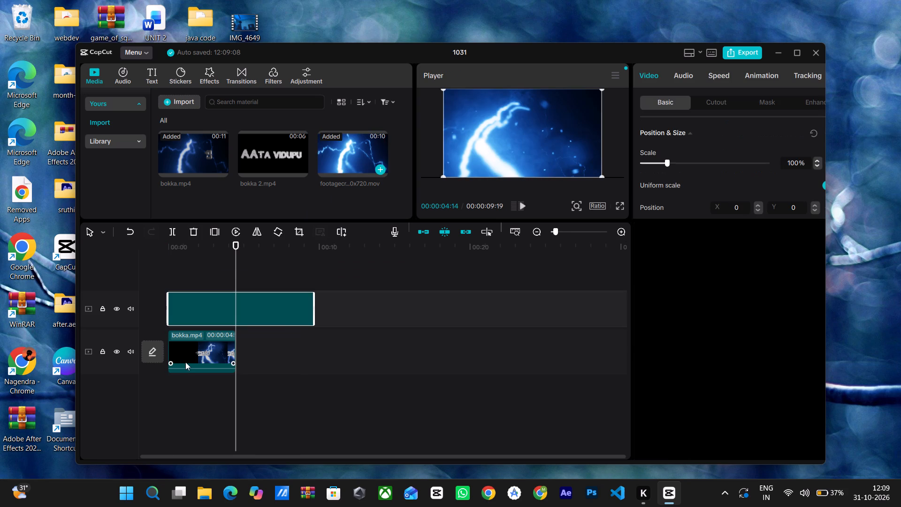
{"action": "left_click_drag", "start_coordinate": [237, 241], "coordinate": [149, 253]}
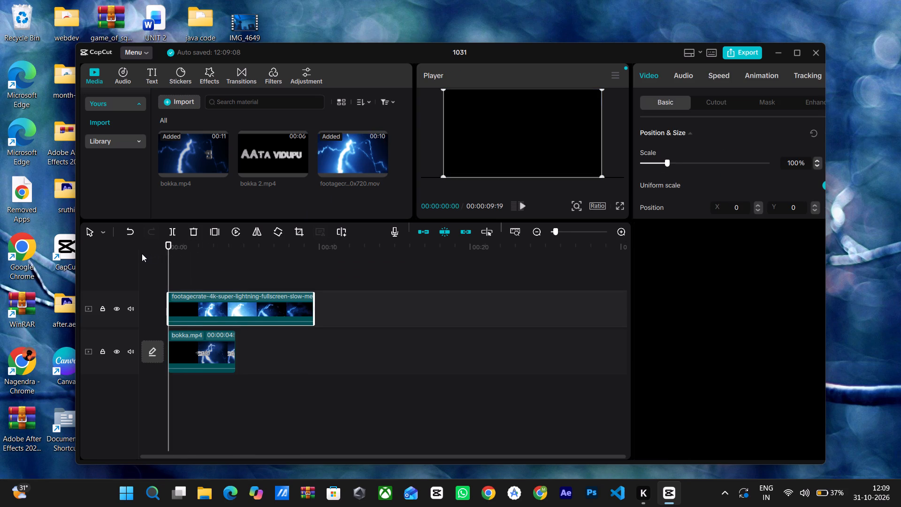
{"action": "key", "text": "space"}
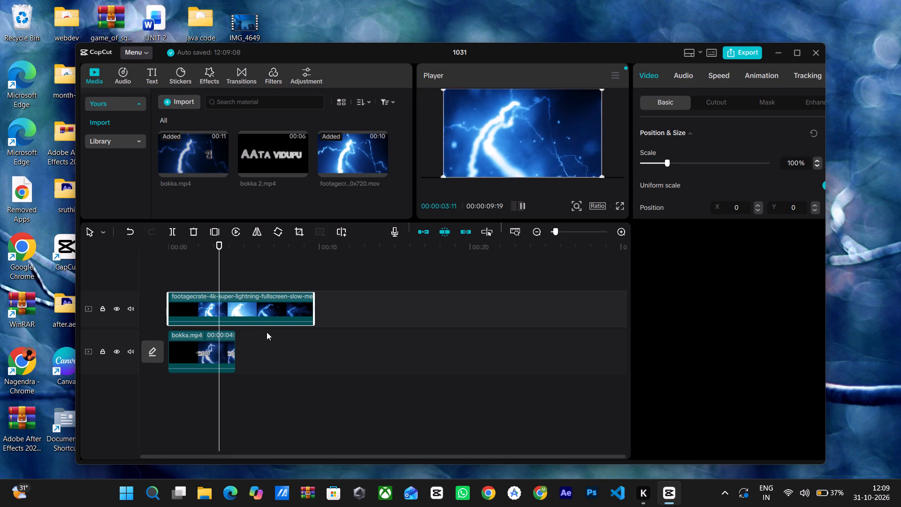
{"action": "key", "text": "space"}
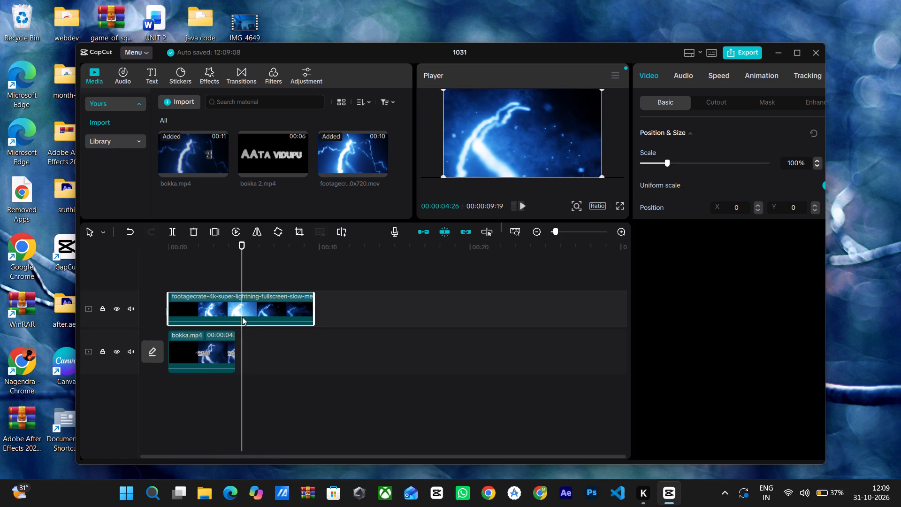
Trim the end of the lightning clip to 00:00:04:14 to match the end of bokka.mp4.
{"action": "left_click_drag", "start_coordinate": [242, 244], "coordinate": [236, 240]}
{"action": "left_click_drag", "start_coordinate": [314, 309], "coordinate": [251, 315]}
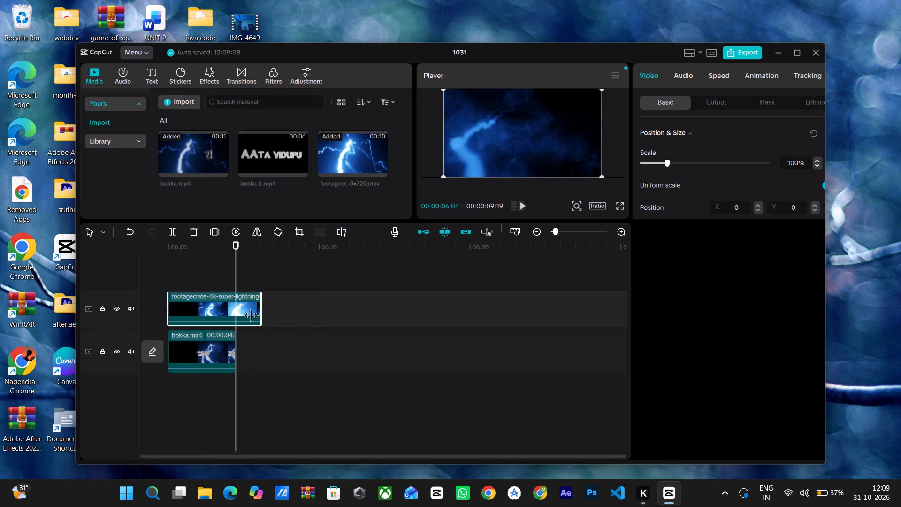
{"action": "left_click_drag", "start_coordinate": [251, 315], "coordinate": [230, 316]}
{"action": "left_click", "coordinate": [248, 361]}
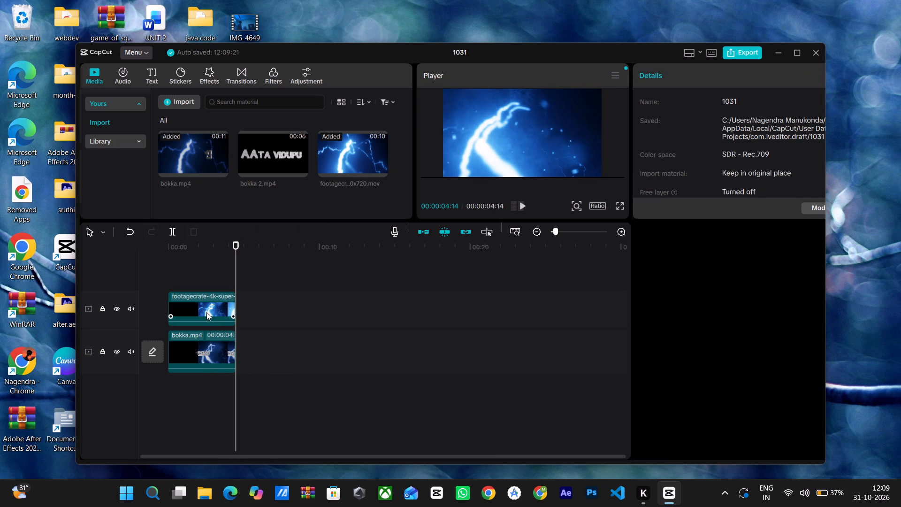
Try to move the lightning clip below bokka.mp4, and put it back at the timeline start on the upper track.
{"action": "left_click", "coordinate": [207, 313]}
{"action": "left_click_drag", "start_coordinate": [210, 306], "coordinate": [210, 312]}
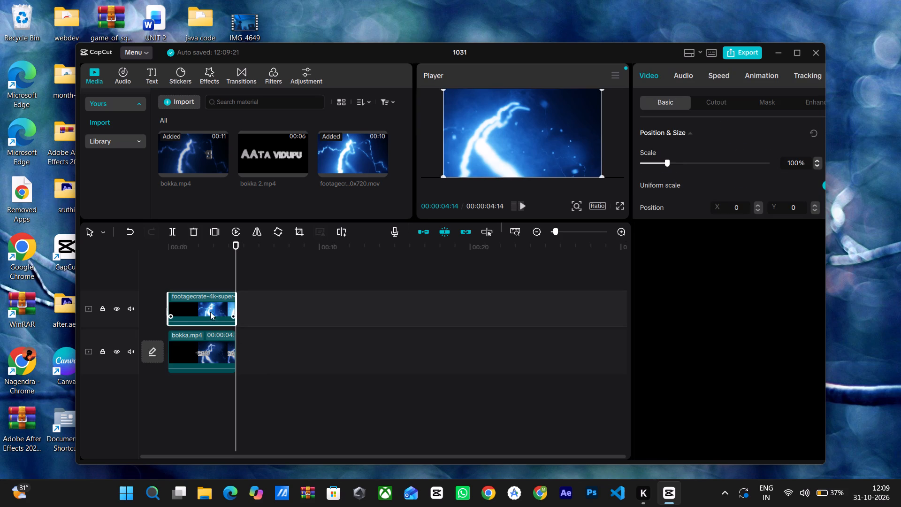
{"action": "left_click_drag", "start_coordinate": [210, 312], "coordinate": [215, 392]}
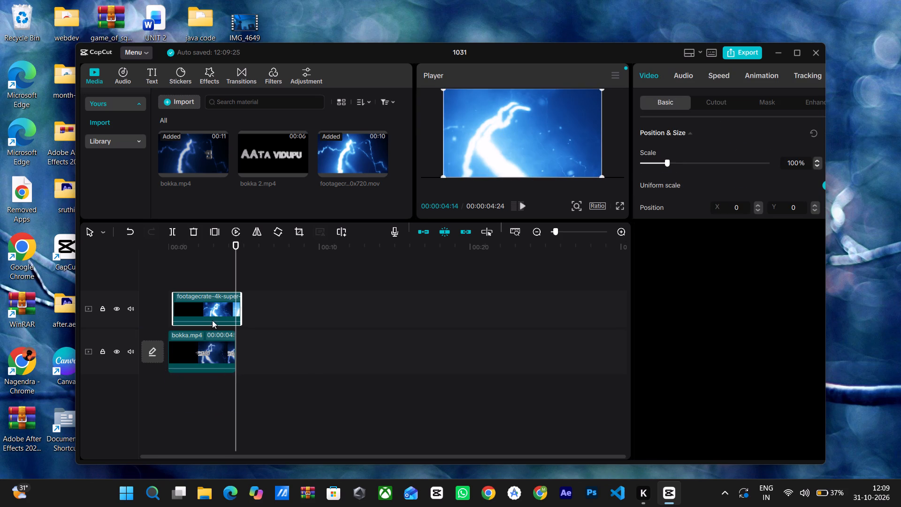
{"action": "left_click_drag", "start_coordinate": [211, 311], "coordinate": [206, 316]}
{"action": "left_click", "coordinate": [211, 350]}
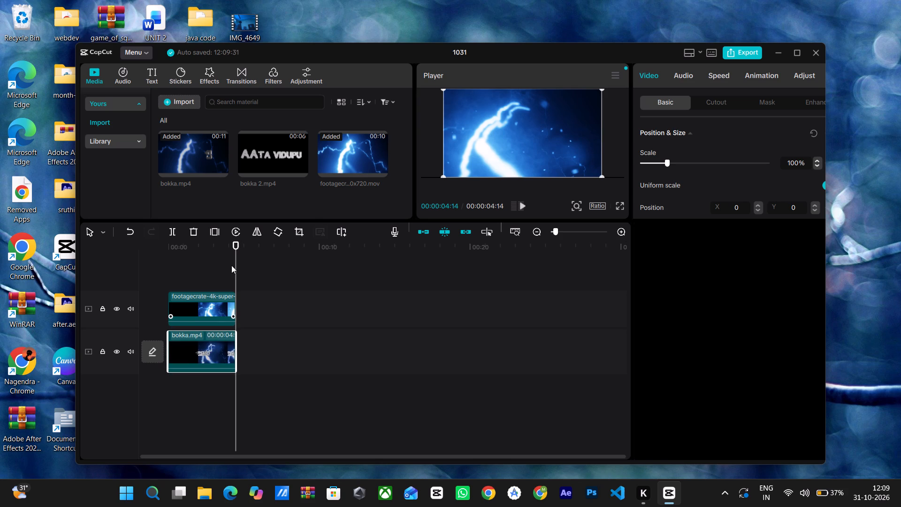
Play the two stacked clips from the start to review the lightning over the title.
{"action": "left_click_drag", "start_coordinate": [238, 245], "coordinate": [140, 252]}
{"action": "left_click", "coordinate": [249, 390]}
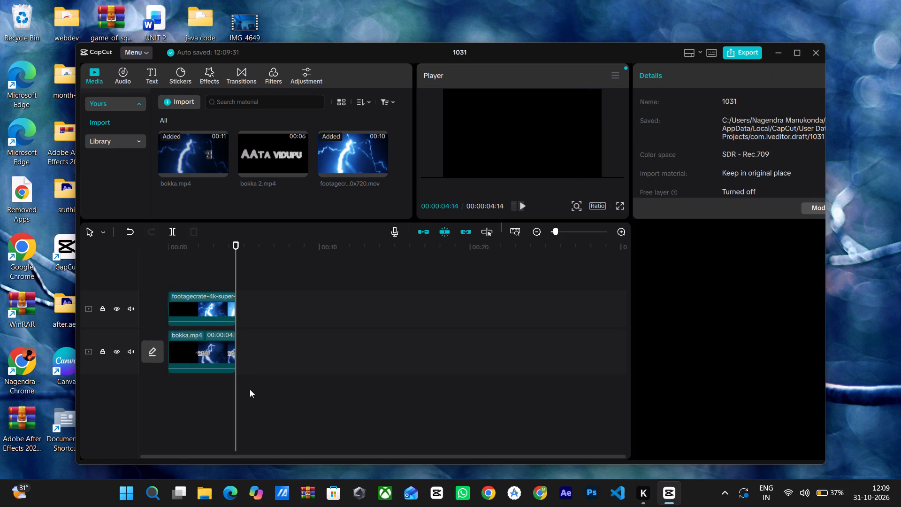
{"action": "key", "text": "space"}
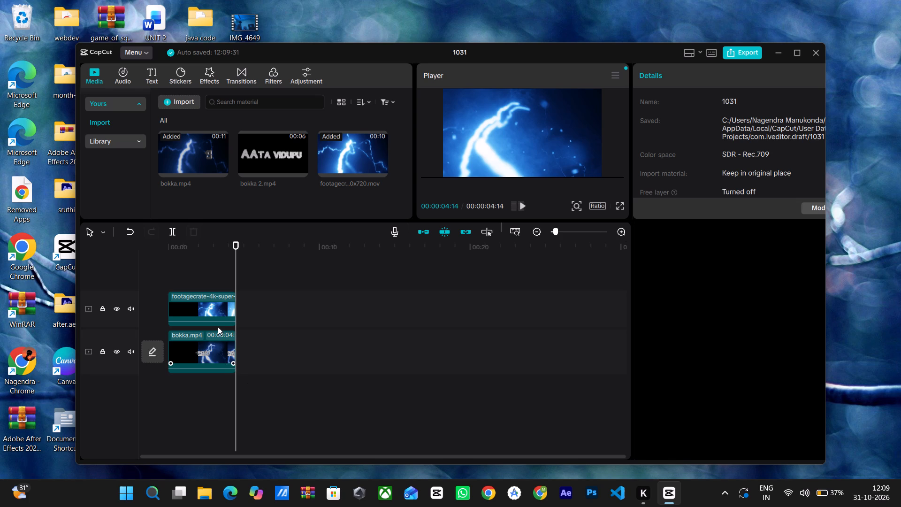
Extend the lightning clip's end back to 00:00:09:19 and trim its start to 00:00:04:14, where bokka.mp4 ends.
{"action": "left_click", "coordinate": [217, 305]}
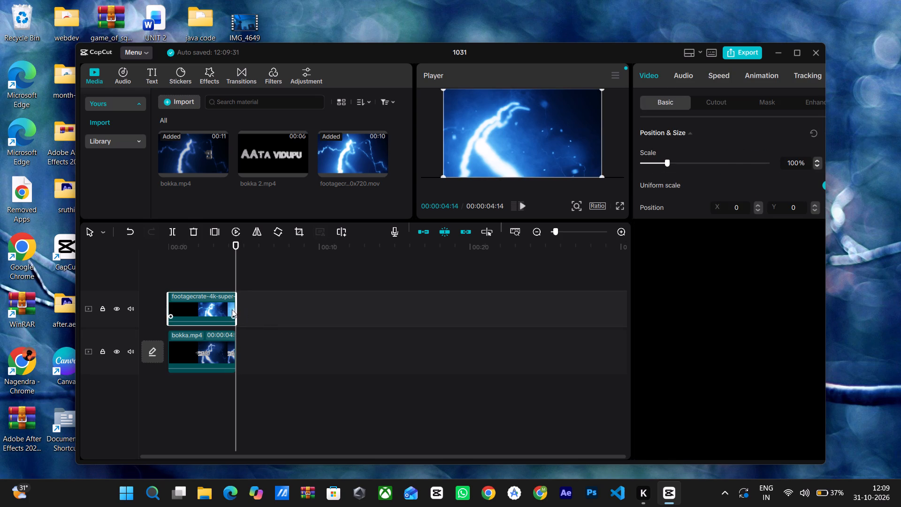
{"action": "left_click_drag", "start_coordinate": [237, 309], "coordinate": [284, 320]}
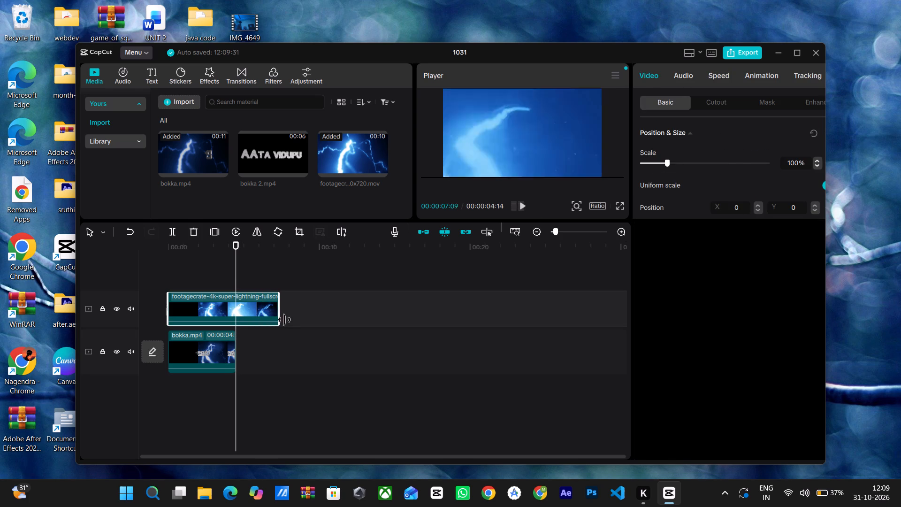
{"action": "left_click_drag", "start_coordinate": [284, 320], "coordinate": [329, 324]}
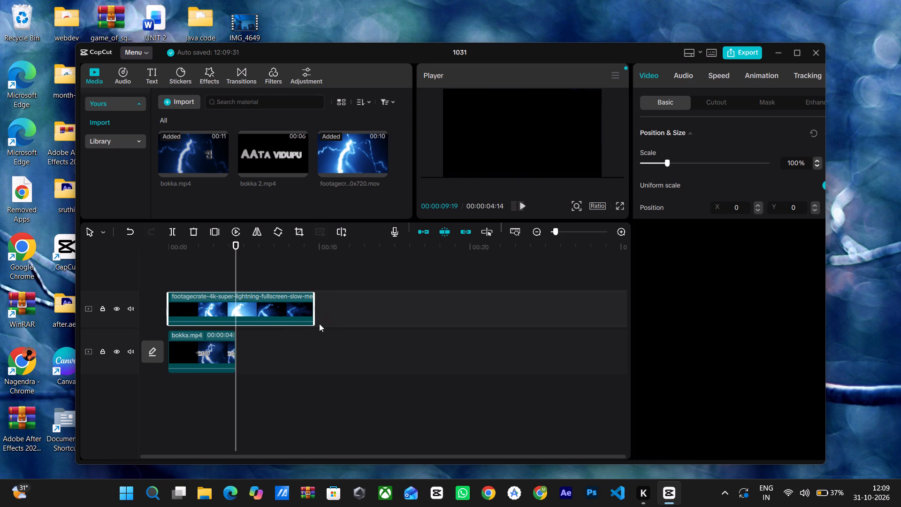
{"action": "left_click_drag", "start_coordinate": [169, 307], "coordinate": [217, 317]}
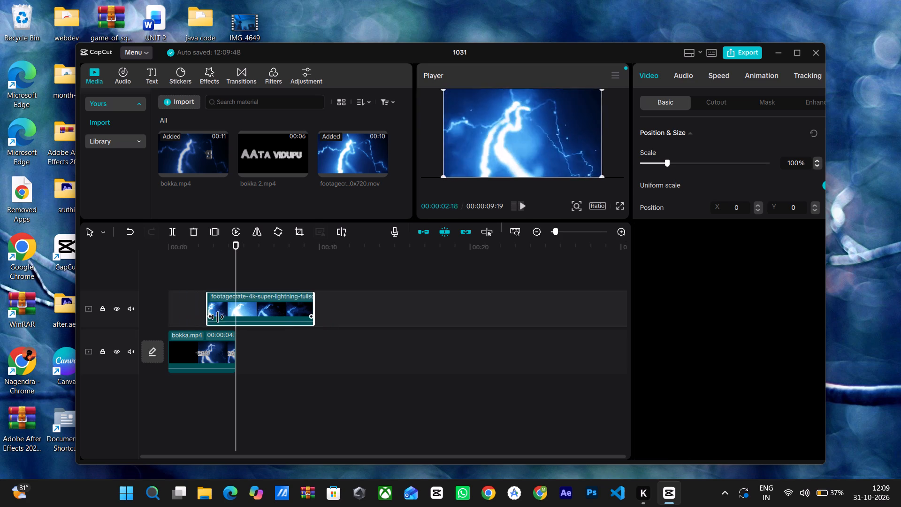
{"action": "left_click_drag", "start_coordinate": [217, 317], "coordinate": [237, 321]}
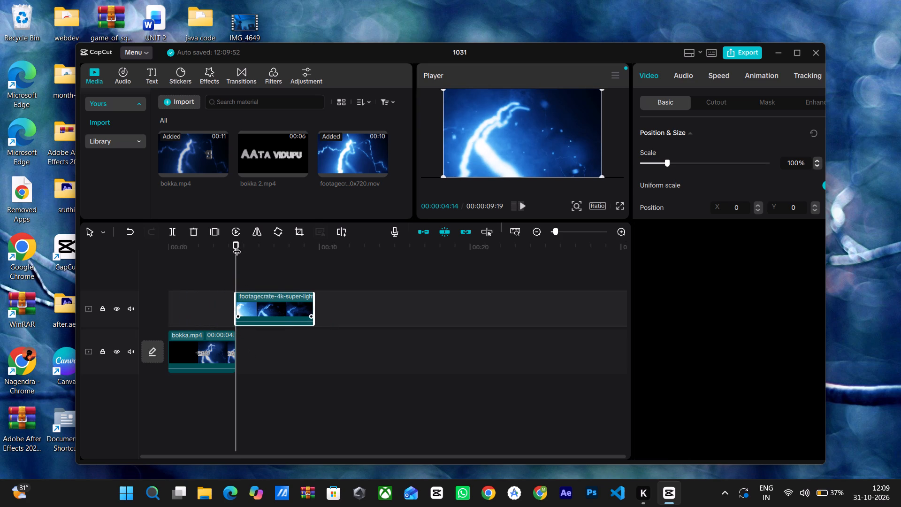
Move the trimmed lightning clip down to the main track, directly after bokka.mp4.
{"action": "left_click_drag", "start_coordinate": [236, 243], "coordinate": [156, 255]}
{"action": "left_click_drag", "start_coordinate": [278, 315], "coordinate": [279, 360]}
{"action": "left_click", "coordinate": [249, 386]}
Examine the join between bokka.mp4 and the lightning clip, playing the timeline from the start across the cut.
{"action": "left_click", "coordinate": [235, 350]}
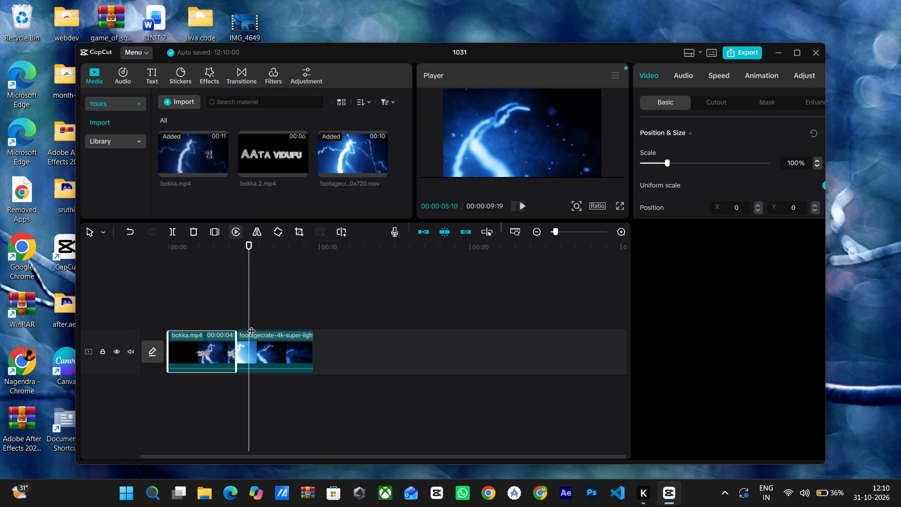
{"action": "left_click", "coordinate": [236, 396]}
{"action": "left_click", "coordinate": [237, 361]}
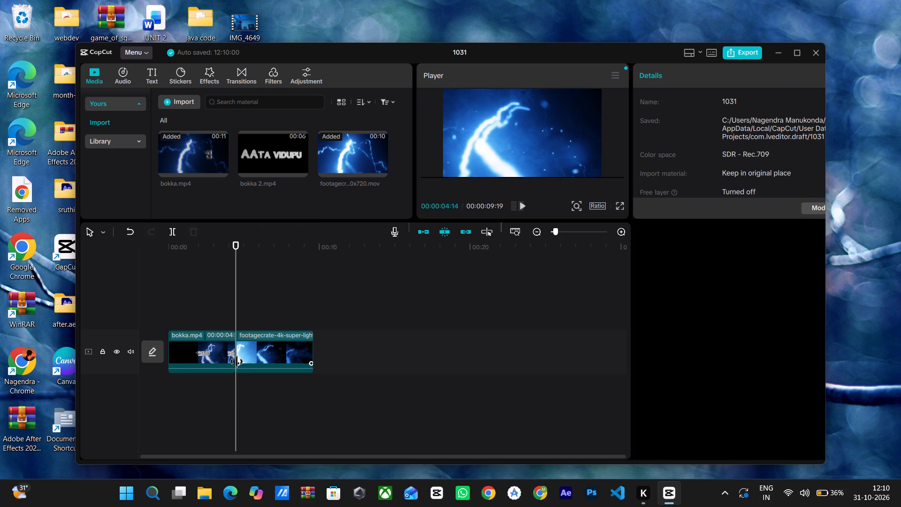
{"action": "left_click", "coordinate": [246, 418]}
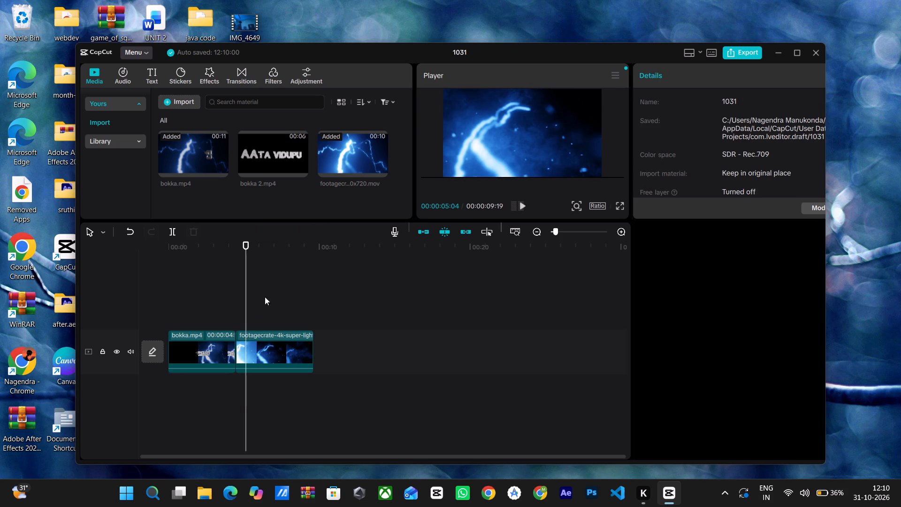
{"action": "left_click_drag", "start_coordinate": [245, 244], "coordinate": [137, 264]}
{"action": "key", "text": "space"}
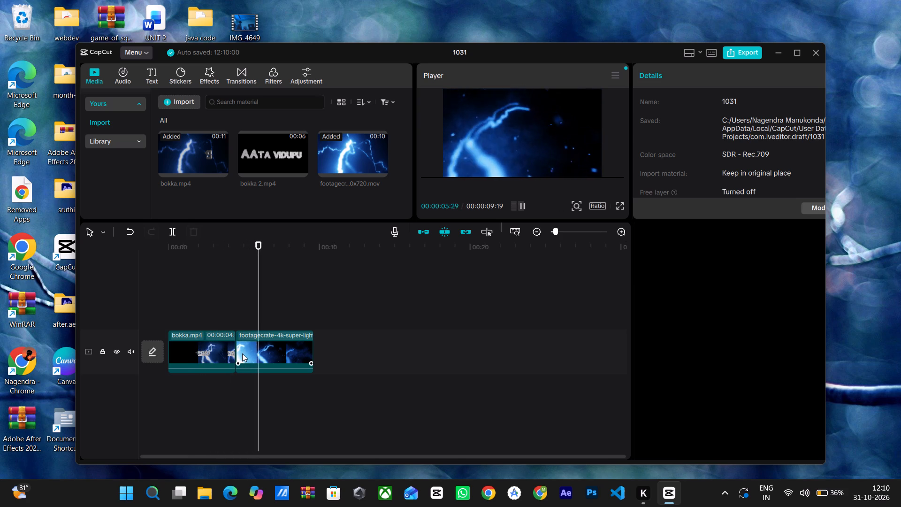
{"action": "left_click", "coordinate": [249, 397]}
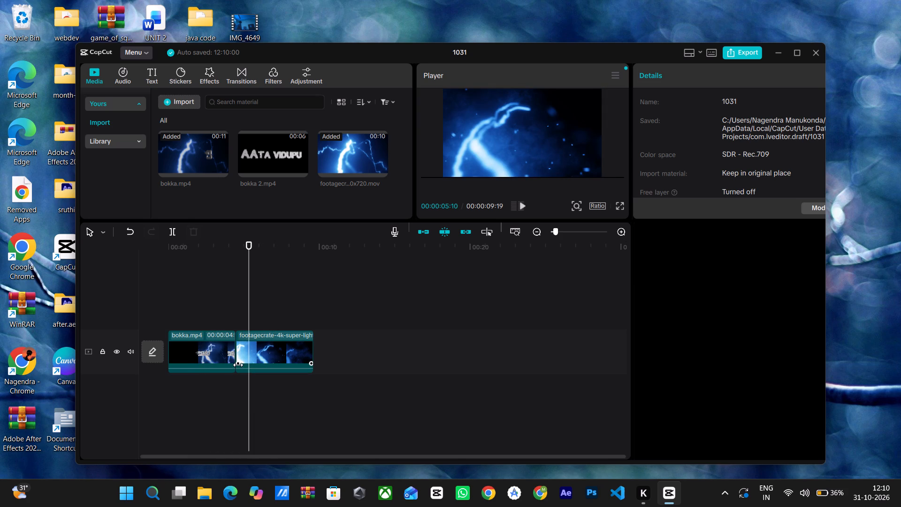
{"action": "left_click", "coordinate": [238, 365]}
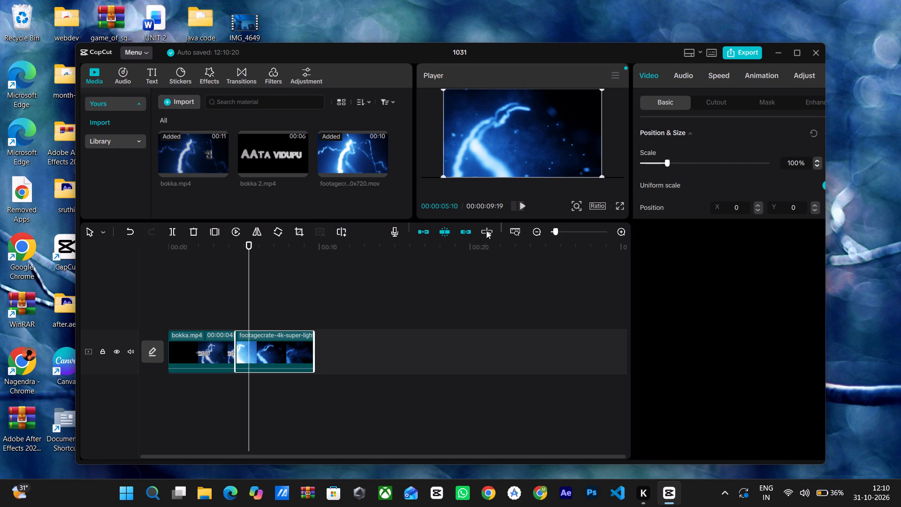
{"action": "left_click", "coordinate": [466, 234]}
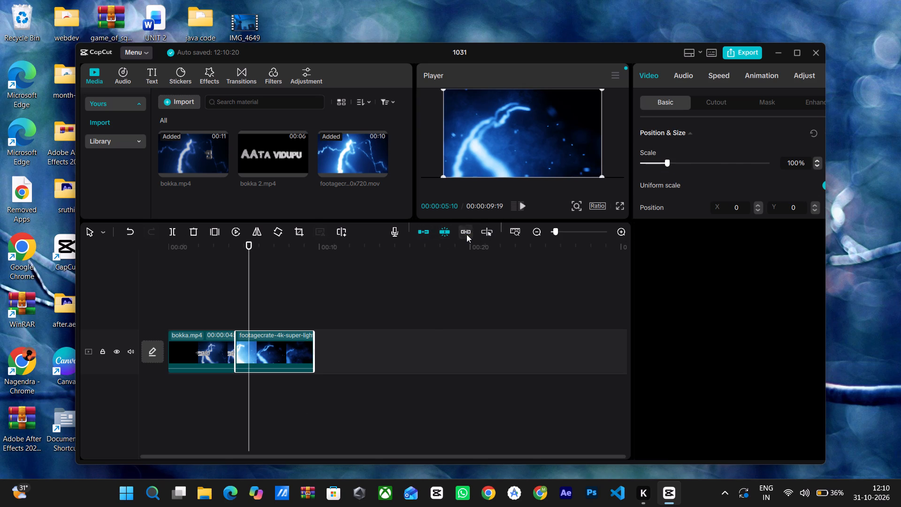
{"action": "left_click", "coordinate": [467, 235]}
Place bokka 2.mp4 on a new track above the lightning clip, starting at the 00:00:04:14 cut.
{"action": "left_click_drag", "start_coordinate": [270, 154], "coordinate": [237, 311]}
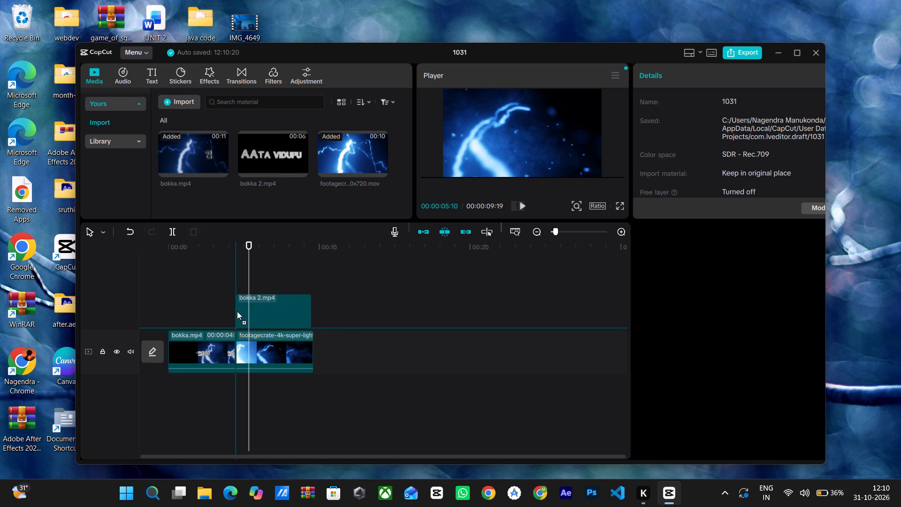
{"action": "left_click_drag", "start_coordinate": [237, 311], "coordinate": [237, 312]}
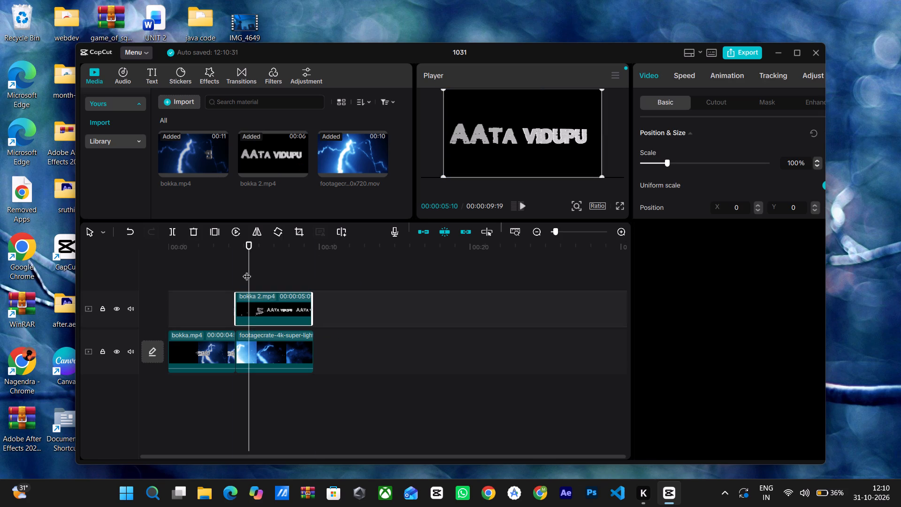
Check bokka 2.mp4 at the cut and shift it forward on its track so it ends at 00:00:09:29.
{"action": "left_click_drag", "start_coordinate": [249, 240], "coordinate": [232, 243]}
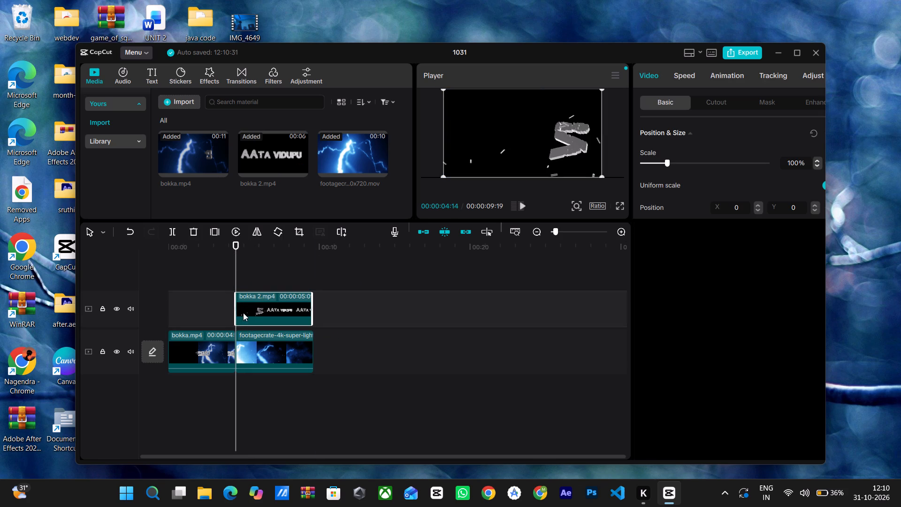
{"action": "left_click_drag", "start_coordinate": [245, 311], "coordinate": [252, 315]}
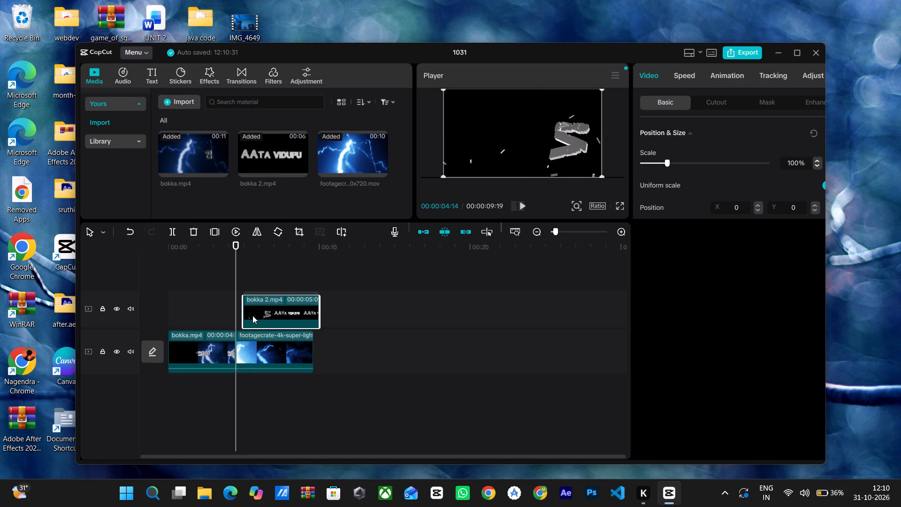
{"action": "left_click_drag", "start_coordinate": [252, 315], "coordinate": [252, 315]}
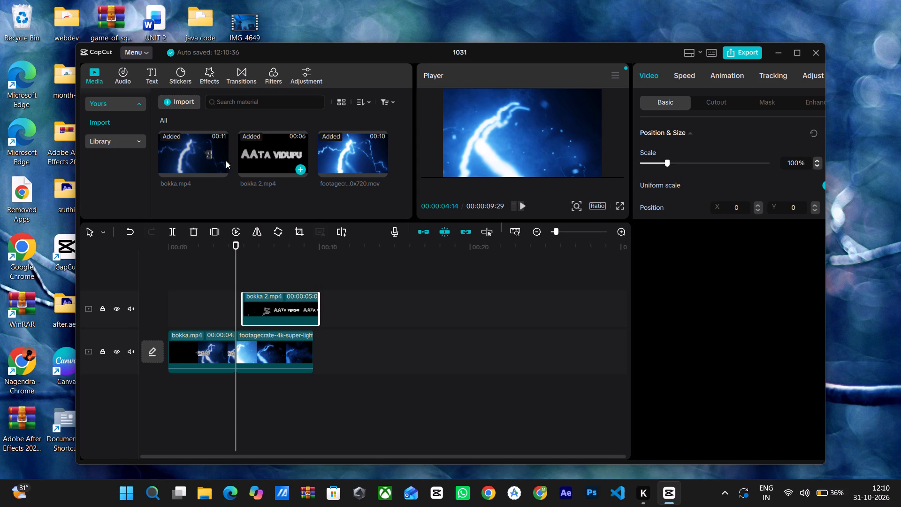
Try to load the transitions library for the cut between bokka.mp4 and the lightning clip.
{"action": "left_click", "coordinate": [234, 346]}
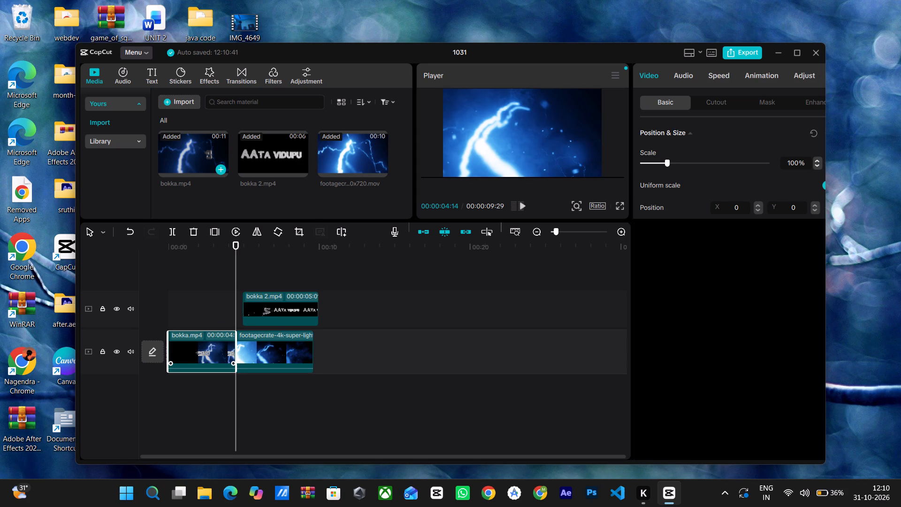
{"action": "left_click", "coordinate": [243, 77]}
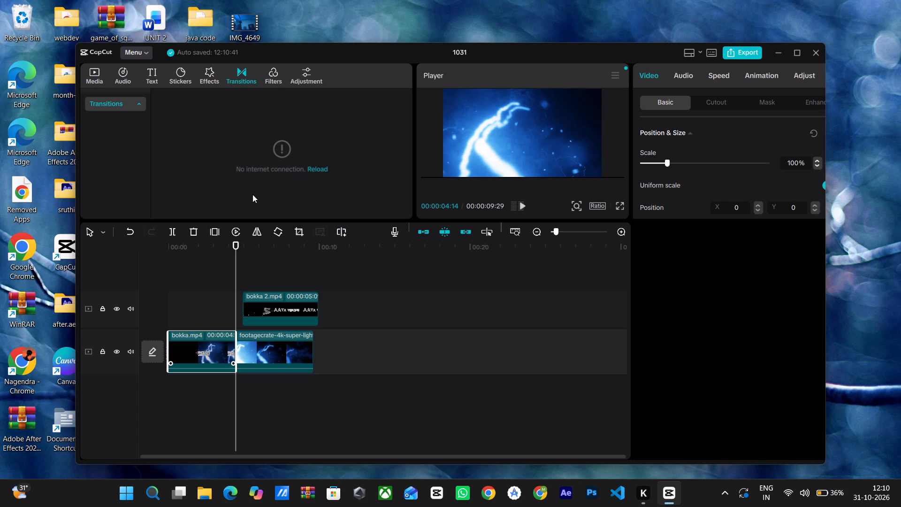
{"action": "left_click", "coordinate": [315, 168]}
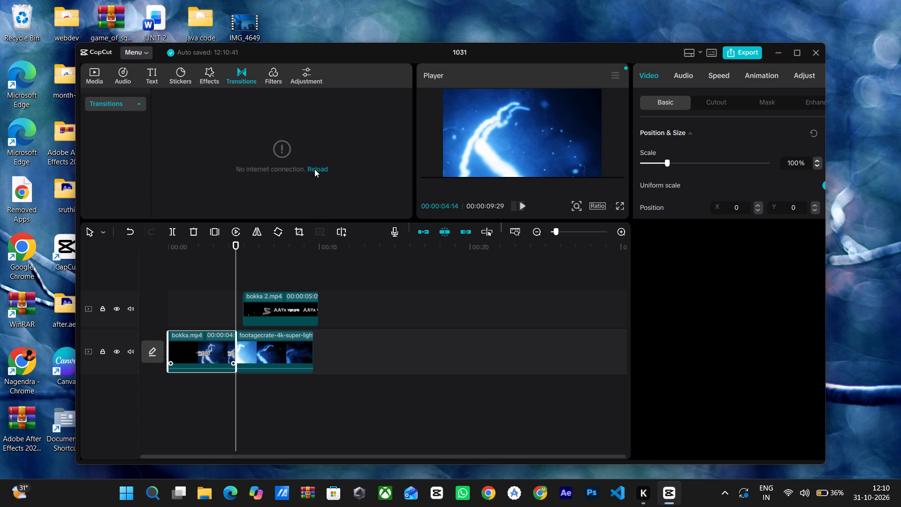
{"action": "triple_click", "coordinate": [314, 169]}
{"action": "left_click", "coordinate": [314, 169]}
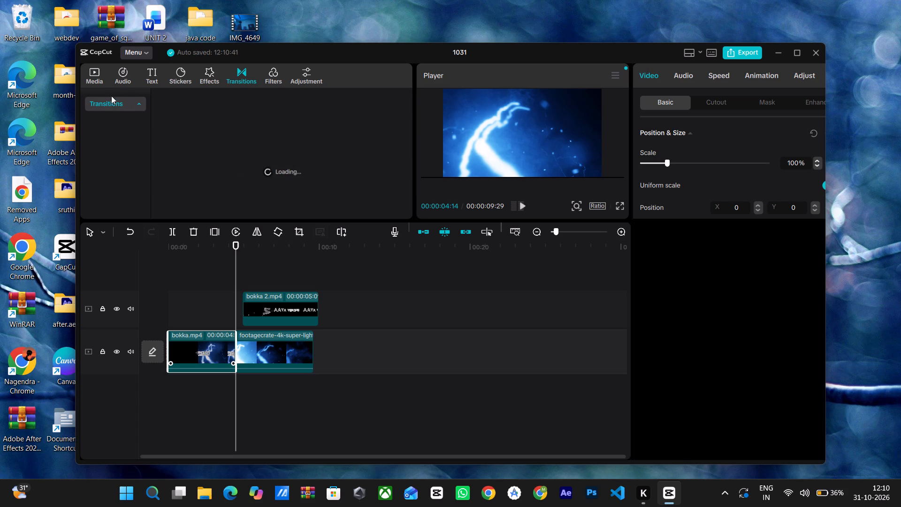
Select bokka 2.mp4 with the playhead at 00:00:05:24 and look through its Speed, Animation, Tracking and Adjust settings.
{"action": "left_click", "coordinate": [232, 239]}
{"action": "left_click_drag", "start_coordinate": [235, 242], "coordinate": [262, 250]}
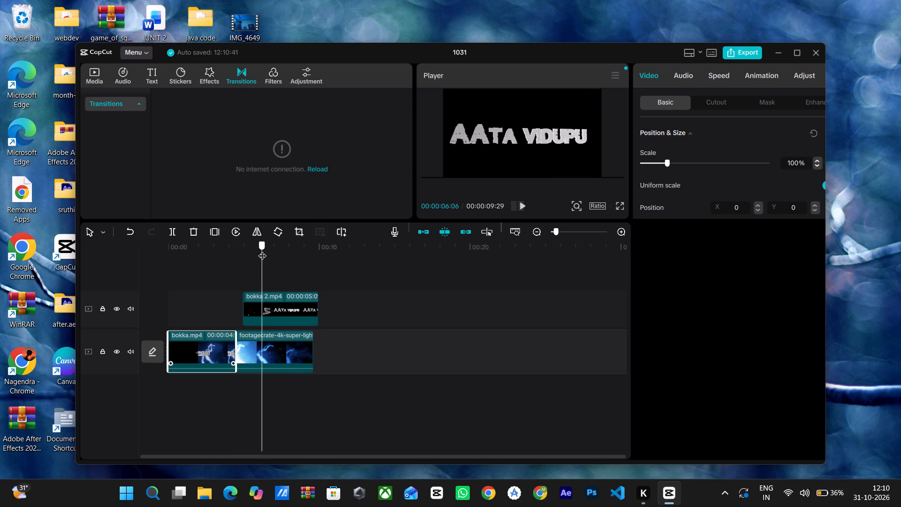
{"action": "left_click_drag", "start_coordinate": [262, 250], "coordinate": [256, 249]}
{"action": "left_click", "coordinate": [267, 320]}
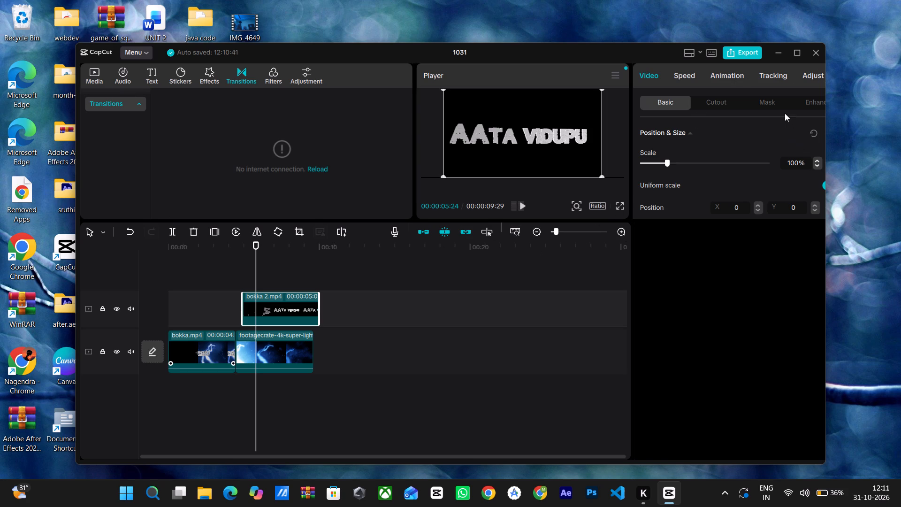
{"action": "left_click_drag", "start_coordinate": [779, 99], "coordinate": [720, 109]}
{"action": "left_click", "coordinate": [681, 77]}
{"action": "left_click", "coordinate": [717, 68]}
{"action": "left_click", "coordinate": [772, 70]}
{"action": "left_click", "coordinate": [814, 69]}
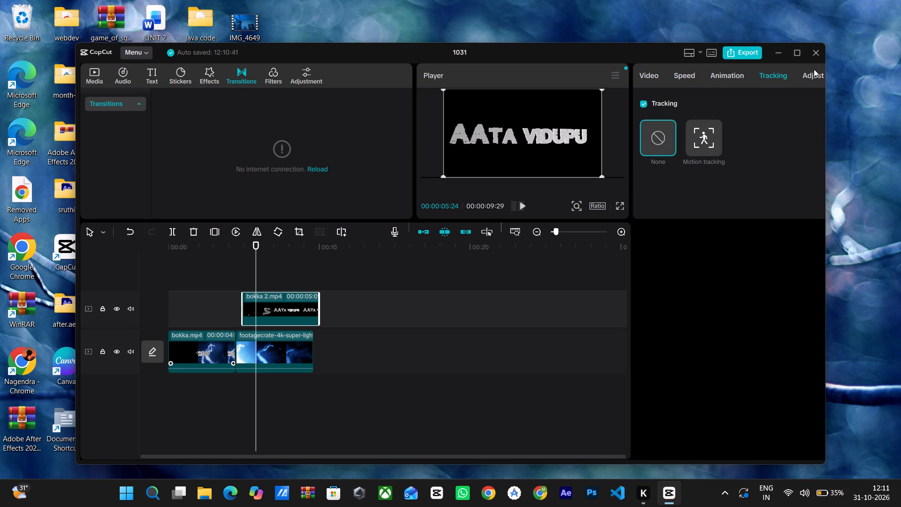
Maximize the editor window.
{"action": "left_click", "coordinate": [793, 55]}
{"action": "left_click", "coordinate": [798, 52]}
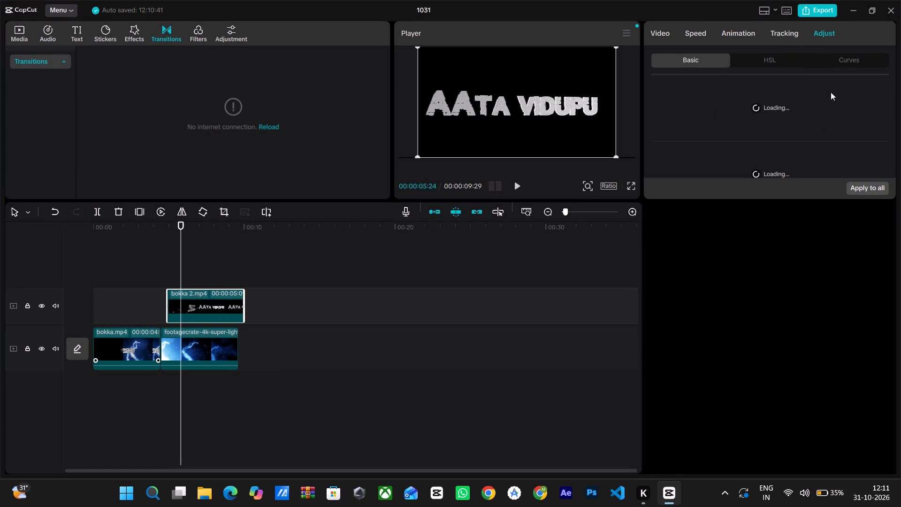
Examine the basic Adjust settings and the available clip commands for bokka 2.mp4.
{"action": "left_click", "coordinate": [807, 106]}
{"action": "scroll", "coordinate": [462, 266], "scroll_direction": "up", "scroll_amount": 2}
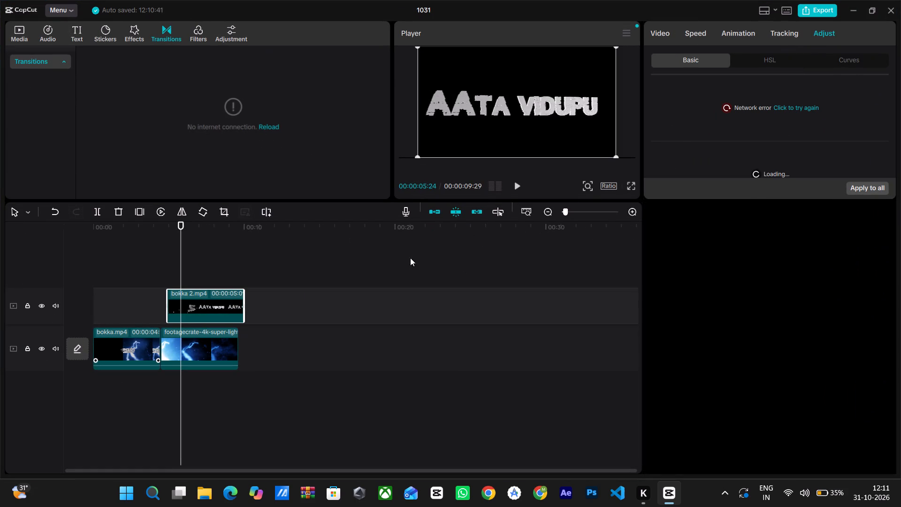
{"action": "scroll", "coordinate": [80, 202], "scroll_direction": "up", "scroll_amount": 2}
{"action": "left_click", "coordinate": [539, 137]}
{"action": "left_click", "coordinate": [229, 300]}
{"action": "right_click", "coordinate": [231, 315]}
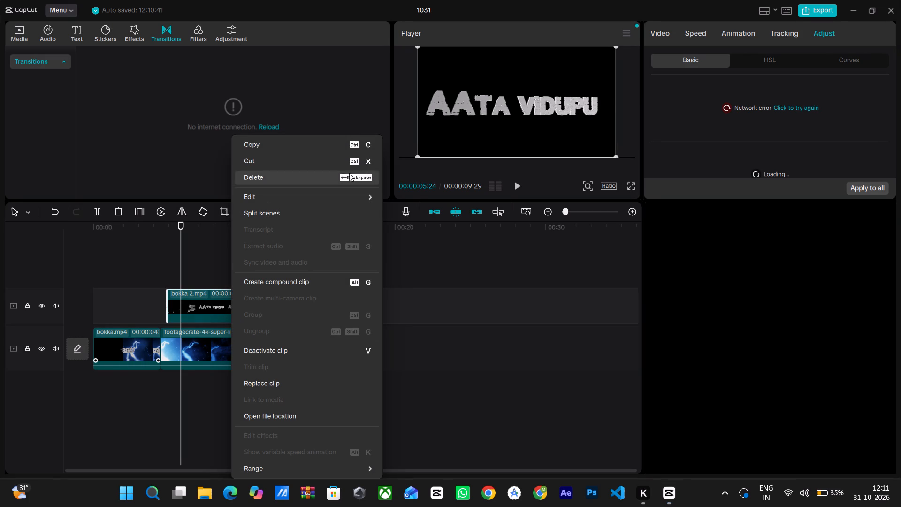
{"action": "left_click", "coordinate": [428, 423]}
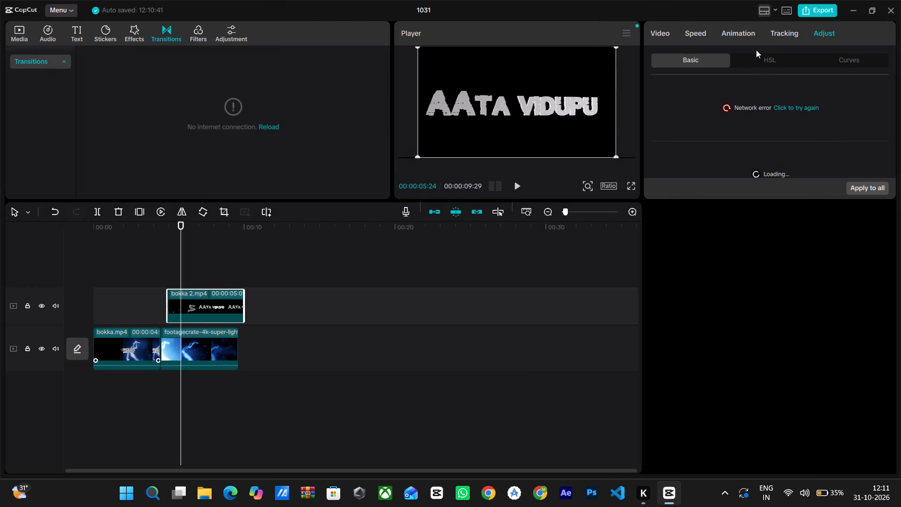
Look through bokka 2.mp4's Tracking, Animation, Speed and basic Video settings, down to Removing video flickers and Layer.
{"action": "left_click", "coordinate": [779, 34]}
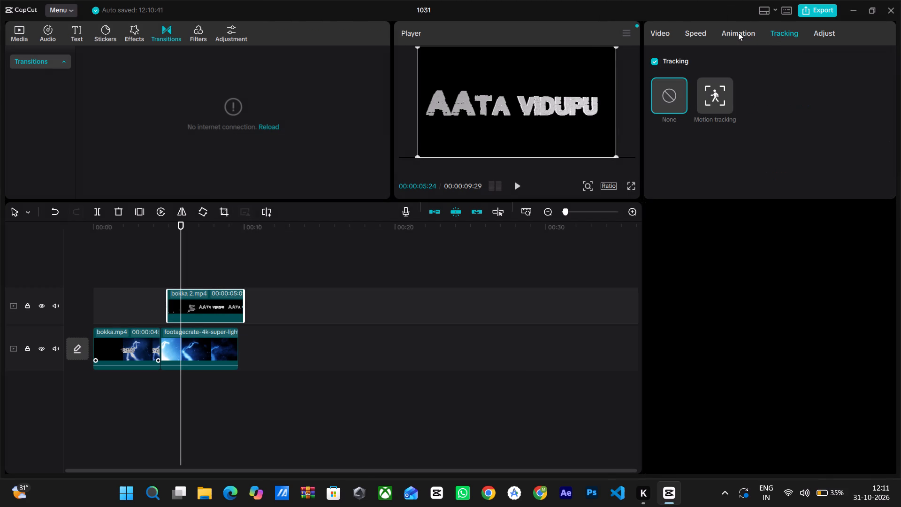
{"action": "left_click", "coordinate": [738, 32]}
{"action": "left_click", "coordinate": [692, 33]}
{"action": "left_click", "coordinate": [663, 33]}
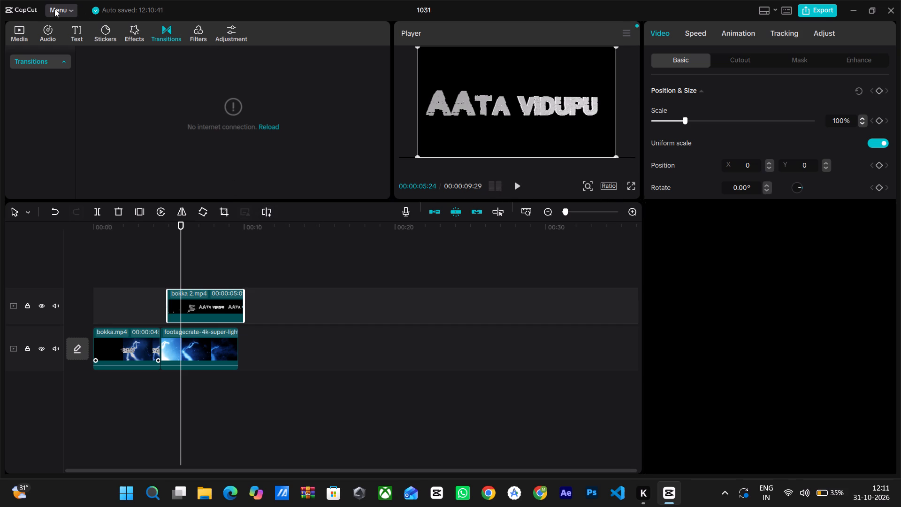
{"action": "left_click", "coordinate": [687, 36]}
{"action": "left_click", "coordinate": [630, 27]}
{"action": "left_click", "coordinate": [656, 21]}
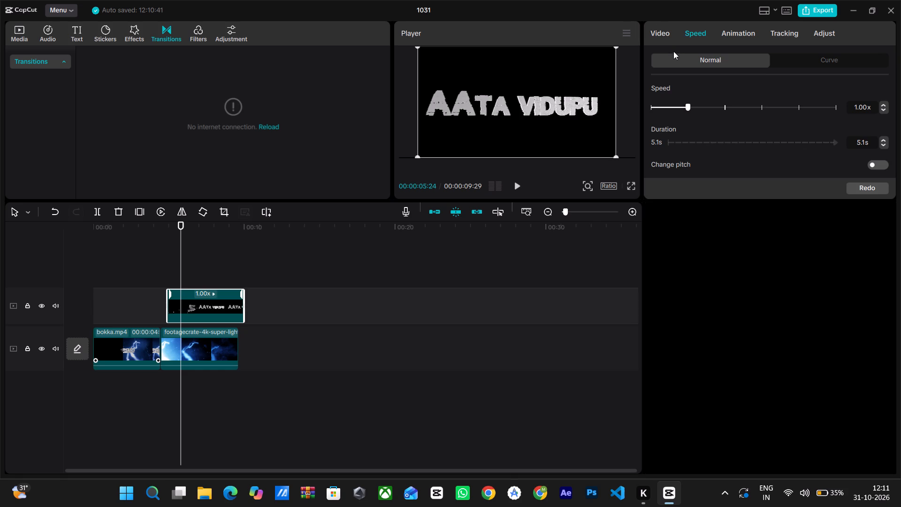
{"action": "left_click", "coordinate": [664, 33]}
{"action": "scroll", "coordinate": [694, 165], "scroll_direction": "down", "scroll_amount": 4}
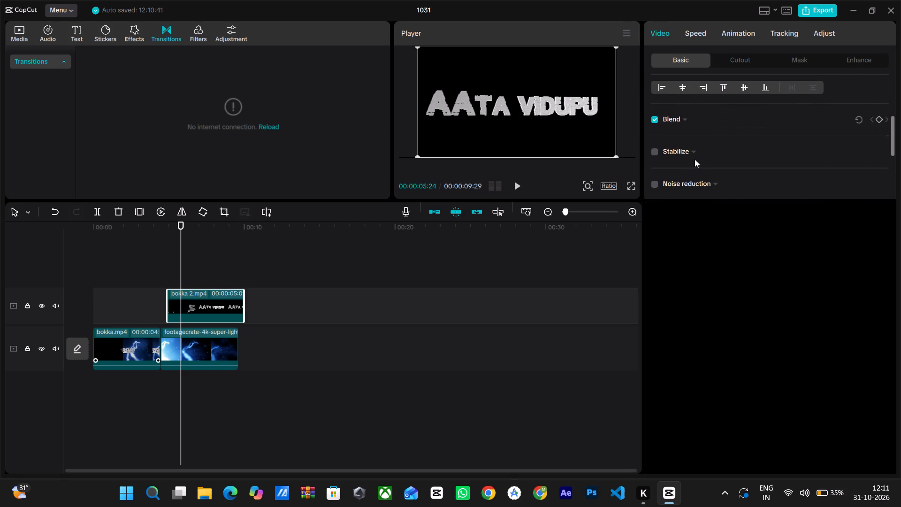
{"action": "scroll", "coordinate": [695, 154], "scroll_direction": "down", "scroll_amount": 3}
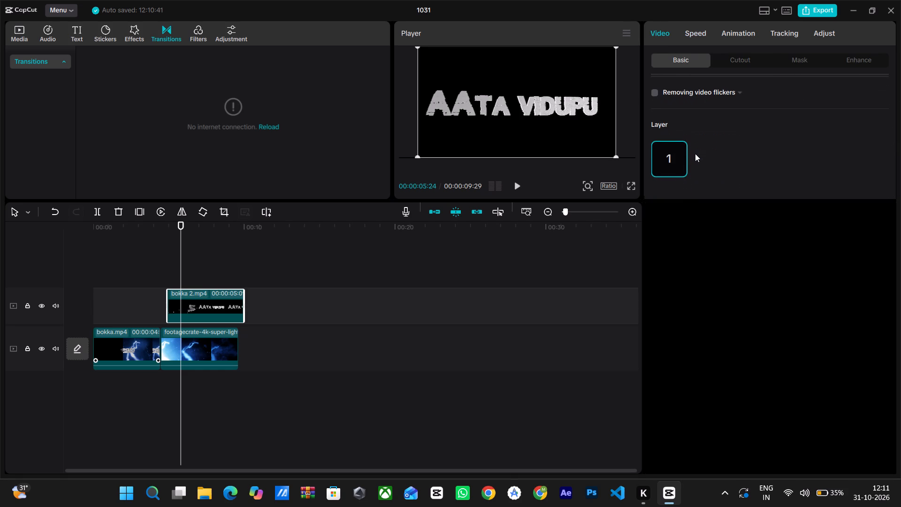
{"action": "left_click", "coordinate": [723, 90]}
{"action": "left_click", "coordinate": [723, 90]}
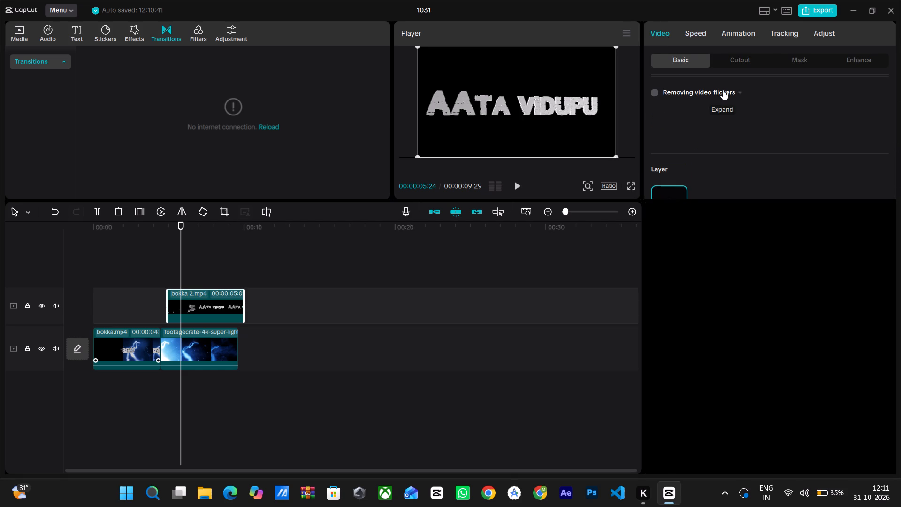
{"action": "scroll", "coordinate": [723, 91], "scroll_direction": "down", "scroll_amount": 4}
{"action": "scroll", "coordinate": [723, 91], "scroll_direction": "up", "scroll_amount": 15}
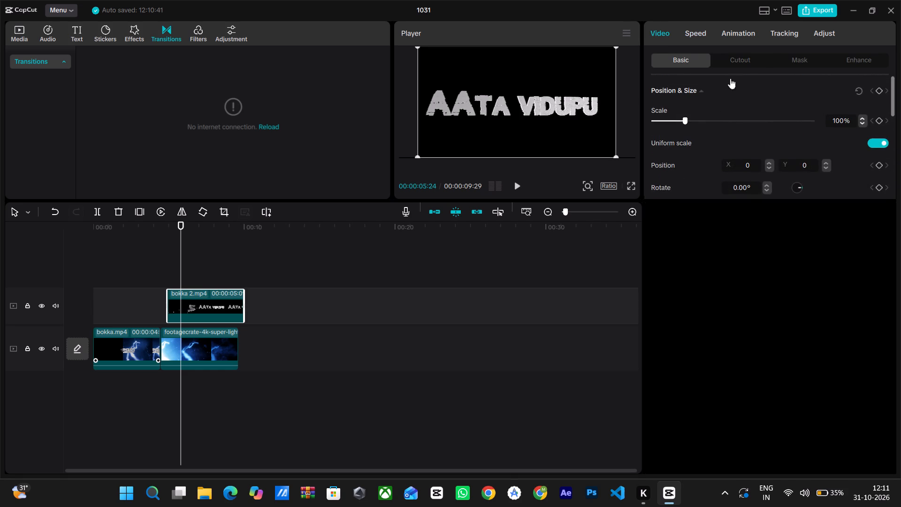
Enable Chroma key on bokka 2.mp4 and pick its black background as the key color.
{"action": "left_click", "coordinate": [742, 59]}
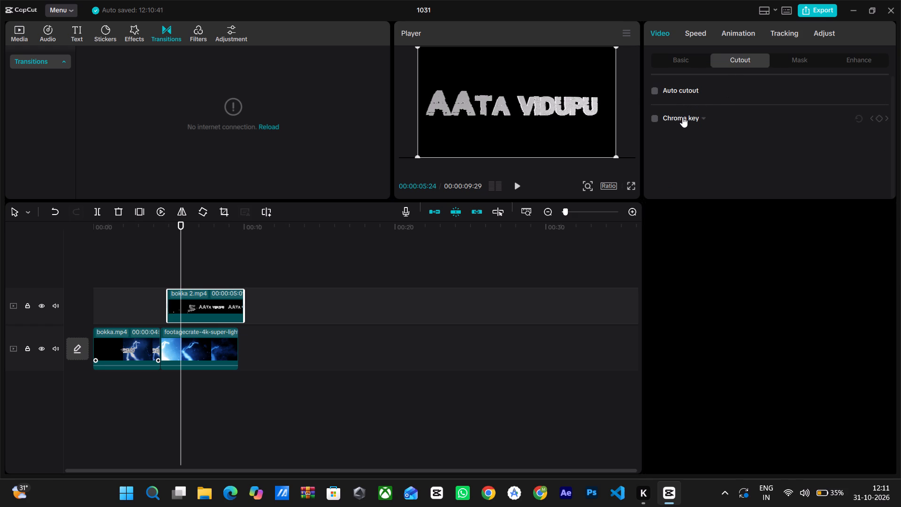
{"action": "left_click", "coordinate": [682, 117]}
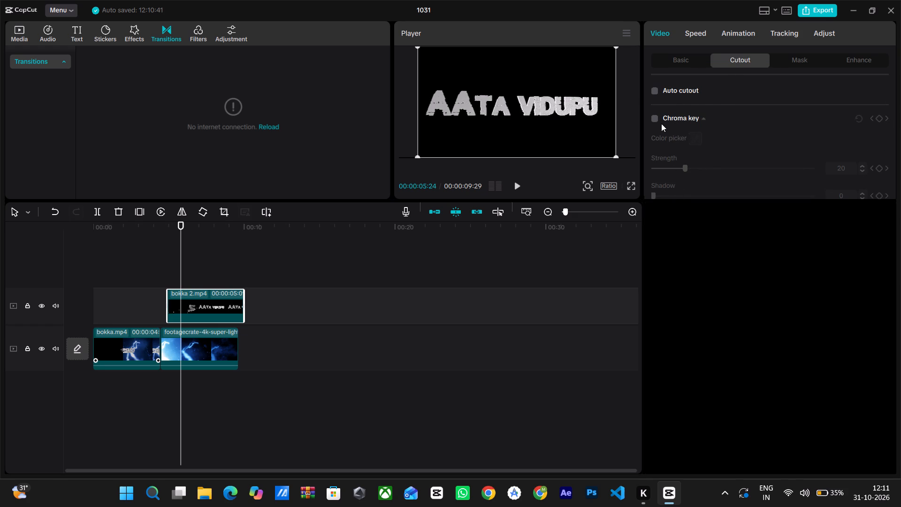
{"action": "left_click", "coordinate": [656, 119]}
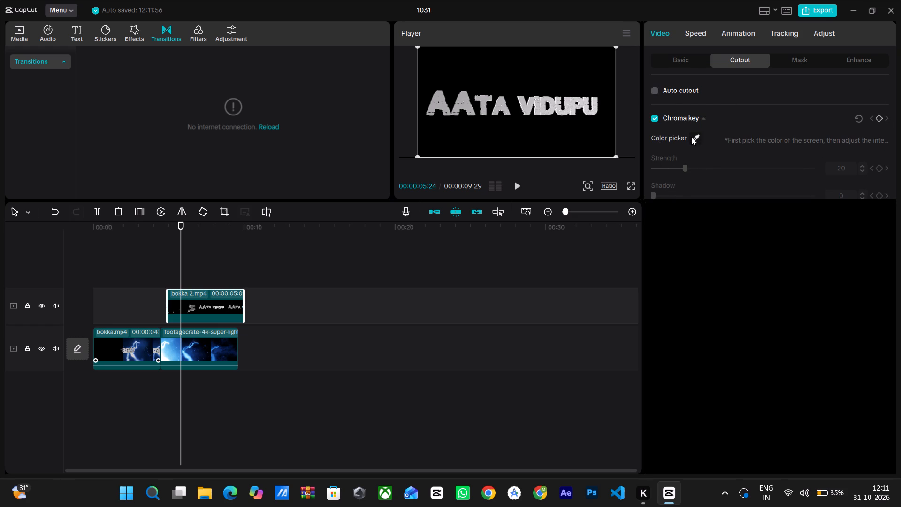
{"action": "left_click_drag", "start_coordinate": [693, 138], "coordinate": [574, 132]}
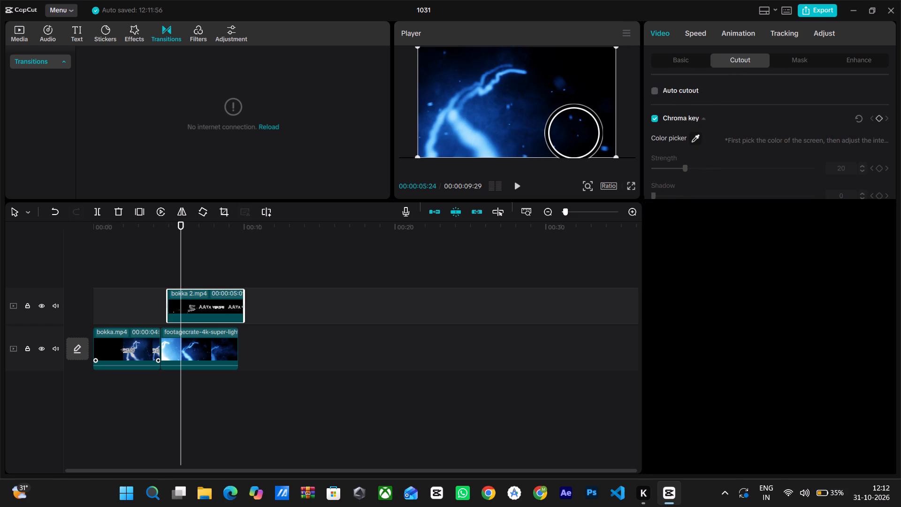
{"action": "left_click_drag", "start_coordinate": [574, 133], "coordinate": [504, 141]}
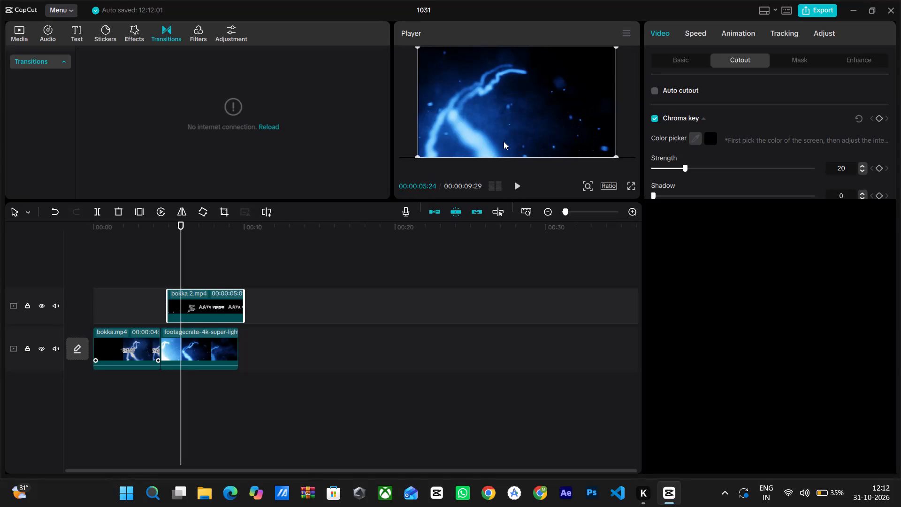
Check the chroma-keyed bokka 2.mp4 over the lightning by playing and scrubbing between 00:00:04:14 and 00:00:07:29.
{"action": "key", "text": "space"}
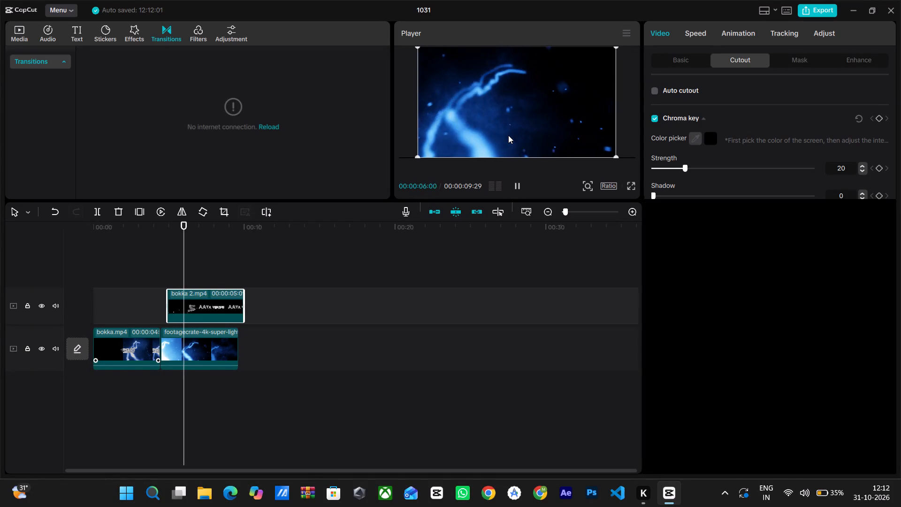
{"action": "key", "text": "space"}
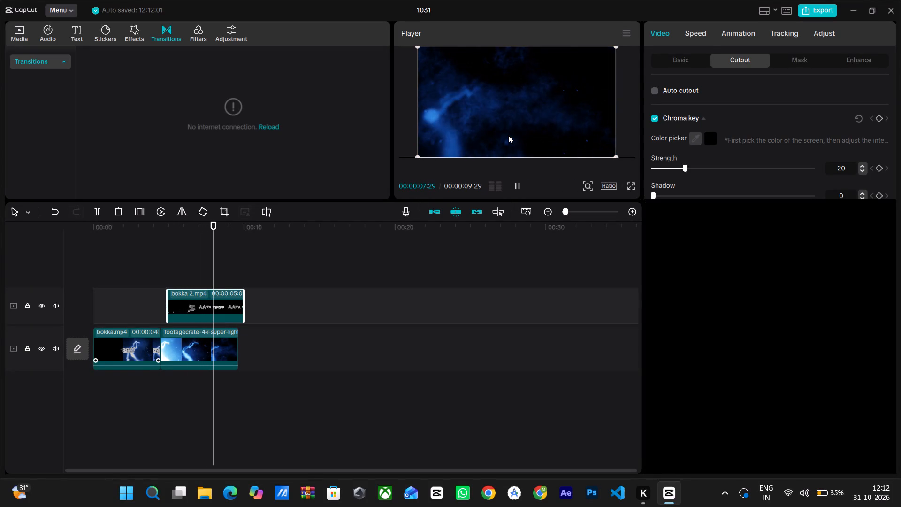
{"action": "left_click", "coordinate": [707, 138]}
{"action": "left_click_drag", "start_coordinate": [213, 223], "coordinate": [212, 223]}
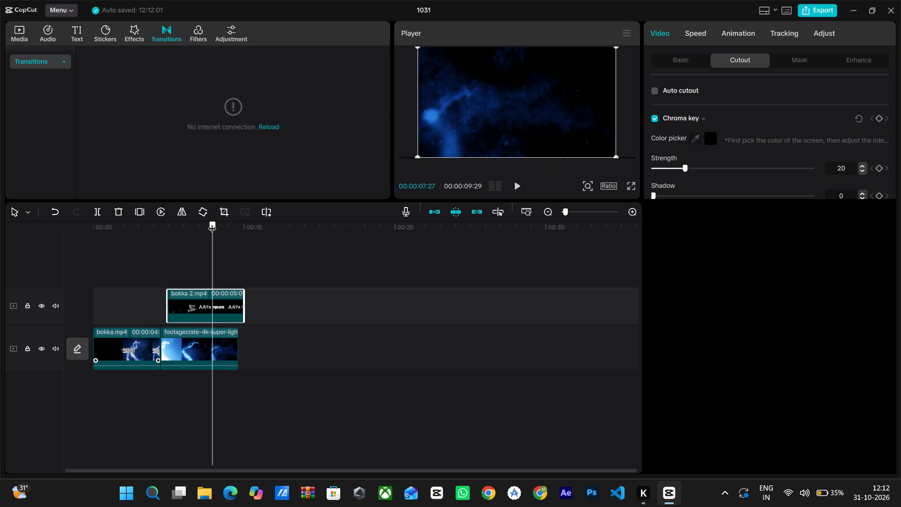
{"action": "left_click_drag", "start_coordinate": [212, 223], "coordinate": [208, 231]}
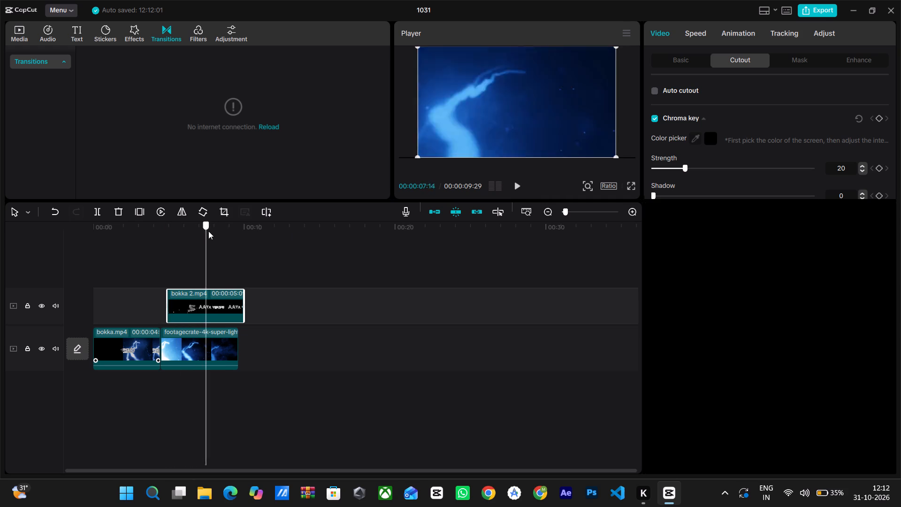
{"action": "left_click_drag", "start_coordinate": [208, 231], "coordinate": [160, 234]}
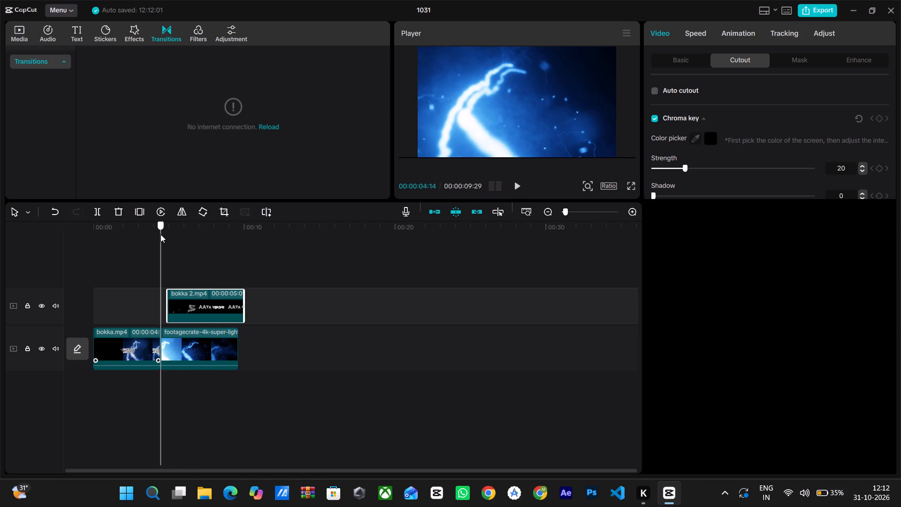
{"action": "left_click_drag", "start_coordinate": [160, 234], "coordinate": [178, 236]}
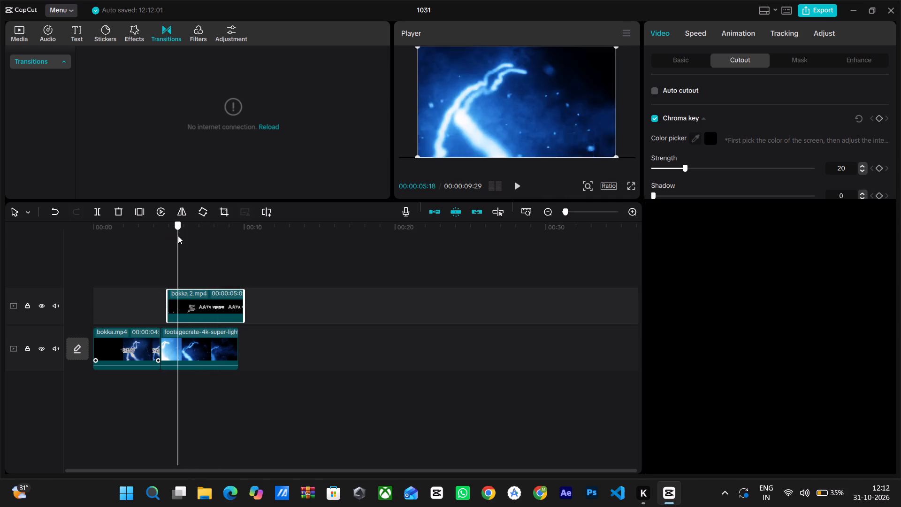
{"action": "left_click_drag", "start_coordinate": [178, 236], "coordinate": [184, 236]}
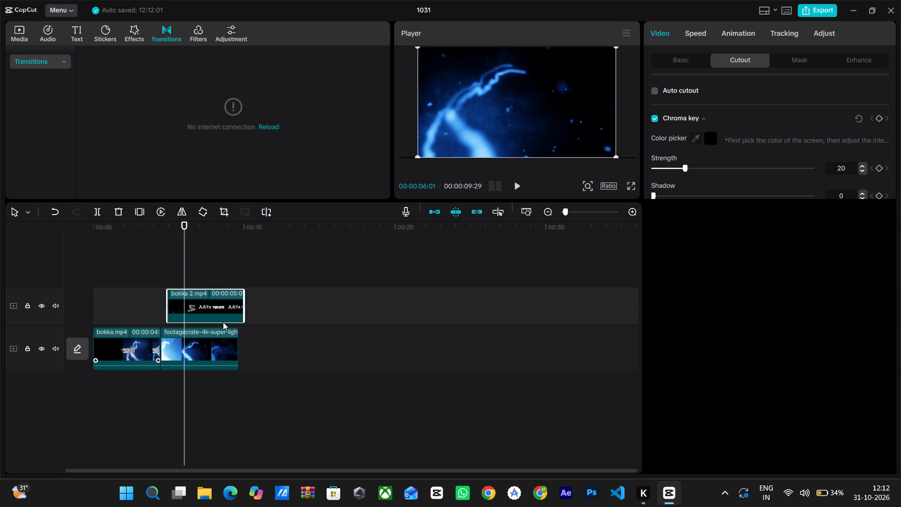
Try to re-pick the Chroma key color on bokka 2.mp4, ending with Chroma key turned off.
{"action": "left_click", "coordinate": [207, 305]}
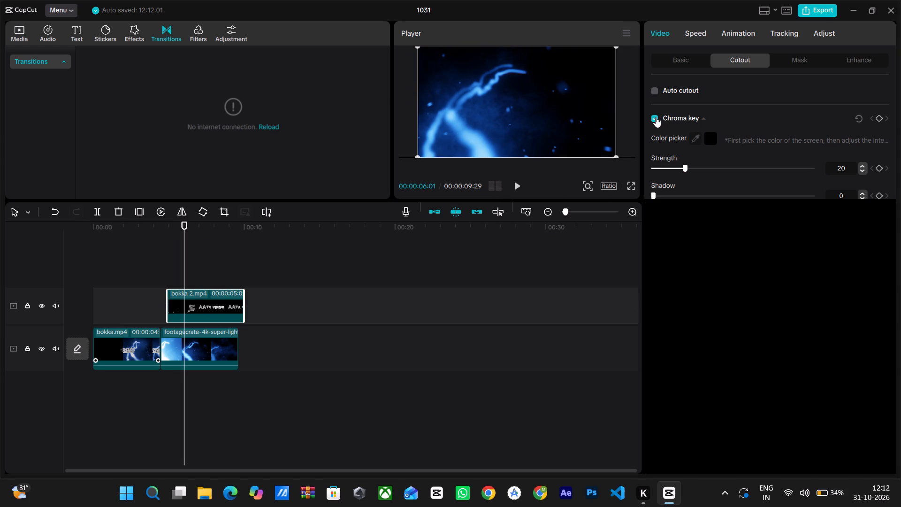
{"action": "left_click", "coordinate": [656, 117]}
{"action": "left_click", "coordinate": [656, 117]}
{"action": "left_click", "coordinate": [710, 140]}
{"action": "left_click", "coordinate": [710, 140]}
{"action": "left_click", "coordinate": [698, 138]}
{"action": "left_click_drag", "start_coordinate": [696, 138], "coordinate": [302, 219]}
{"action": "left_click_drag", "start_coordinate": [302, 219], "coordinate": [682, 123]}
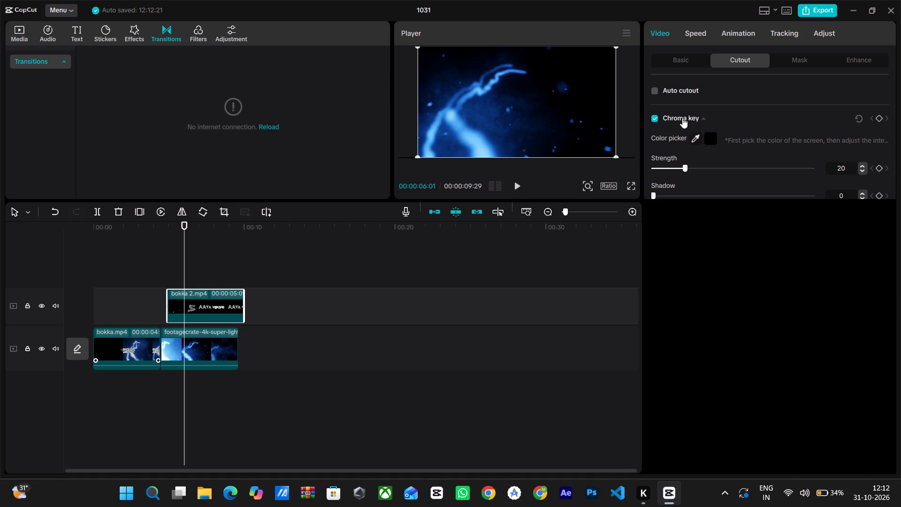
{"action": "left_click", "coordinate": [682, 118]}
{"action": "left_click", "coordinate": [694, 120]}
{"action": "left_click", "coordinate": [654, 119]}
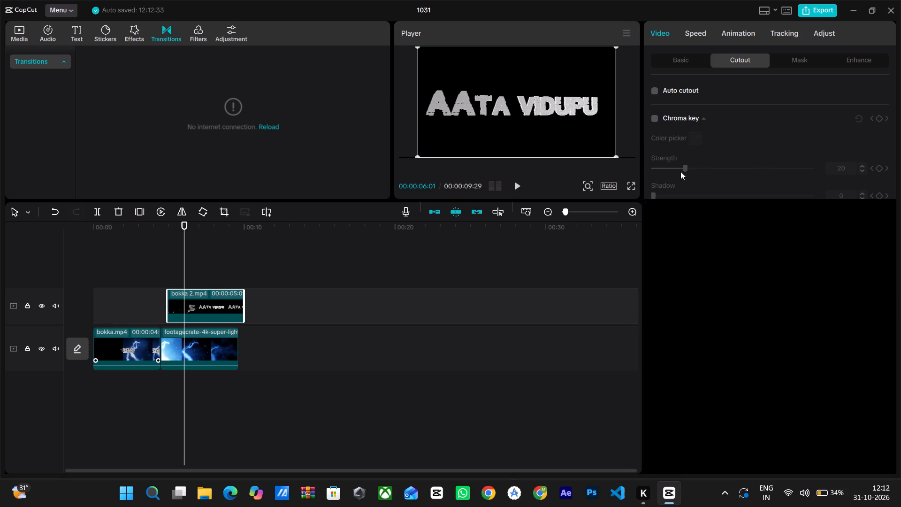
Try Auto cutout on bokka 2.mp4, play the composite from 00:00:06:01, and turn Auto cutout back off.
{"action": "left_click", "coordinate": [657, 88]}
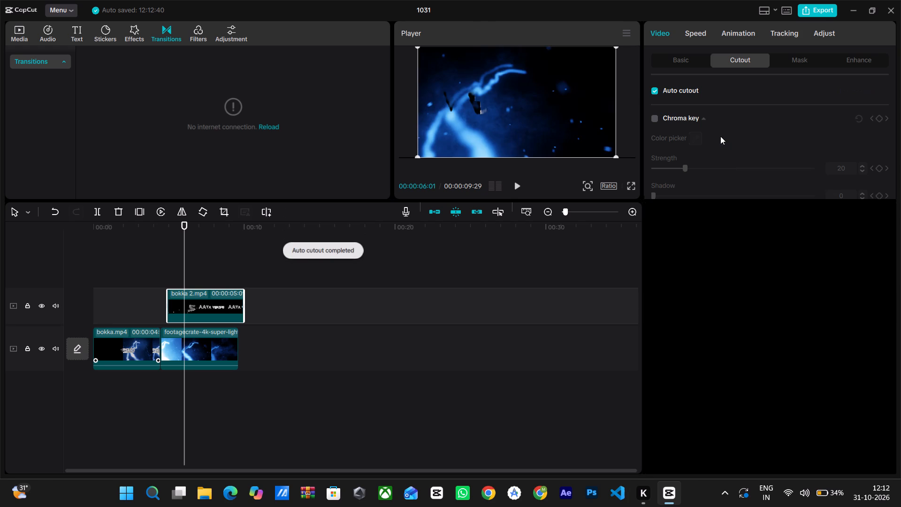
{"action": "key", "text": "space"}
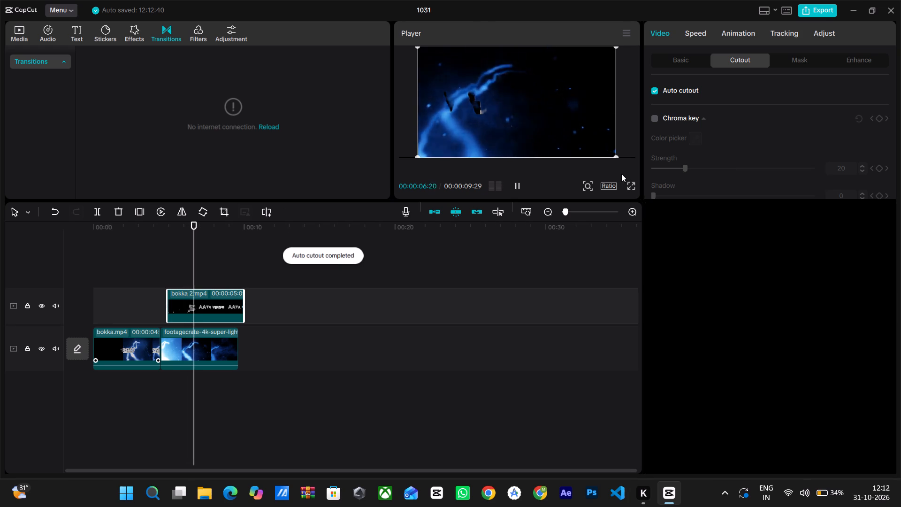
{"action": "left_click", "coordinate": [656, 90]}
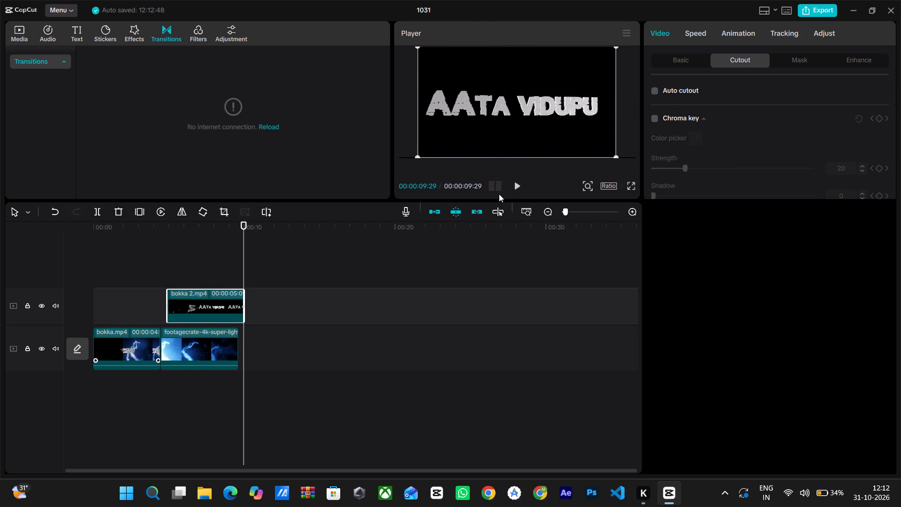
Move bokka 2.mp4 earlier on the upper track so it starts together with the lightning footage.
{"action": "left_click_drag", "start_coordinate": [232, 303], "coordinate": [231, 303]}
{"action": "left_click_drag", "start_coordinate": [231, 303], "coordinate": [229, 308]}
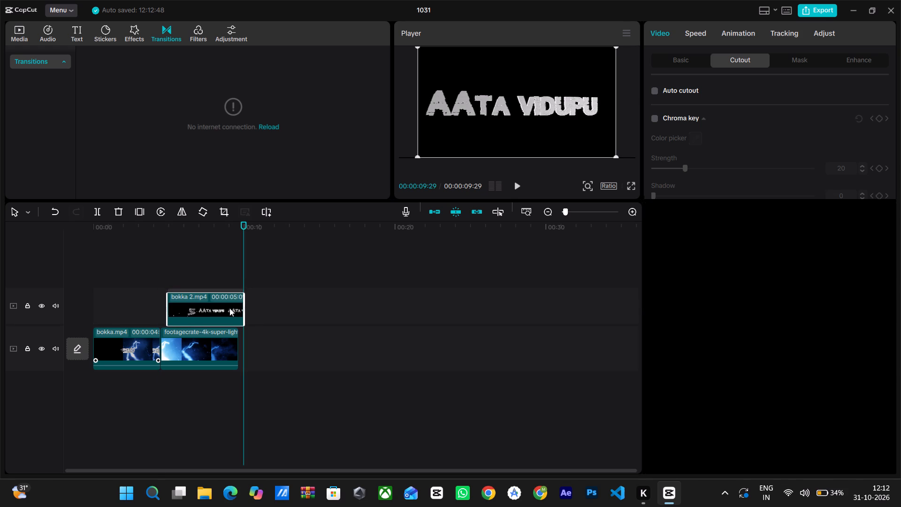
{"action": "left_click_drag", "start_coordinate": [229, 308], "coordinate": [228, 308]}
Delete the bokka 2.mp4 overlay clip from the timeline, keeping bokka.mp4 and the lightning footage.
{"action": "left_click", "coordinate": [234, 344]}
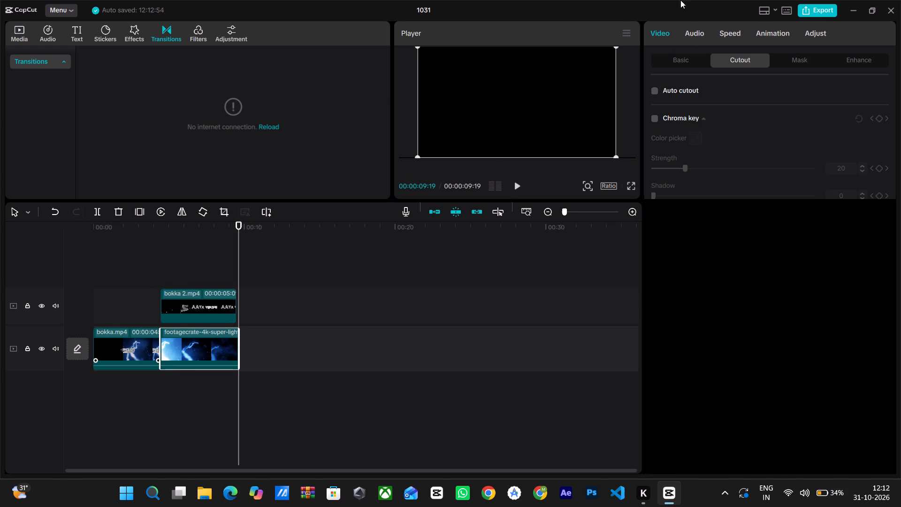
{"action": "left_click", "coordinate": [152, 340]}
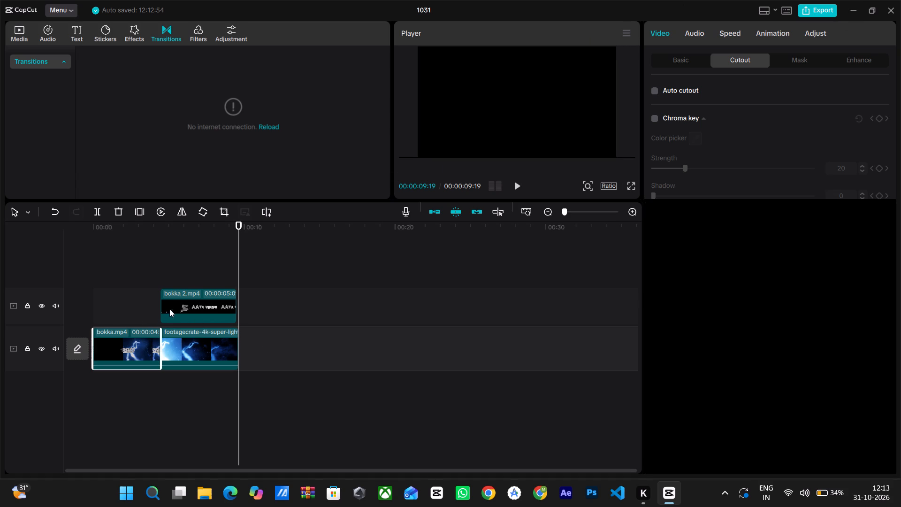
{"action": "left_click", "coordinate": [170, 309]}
{"action": "key", "text": "Delete"}
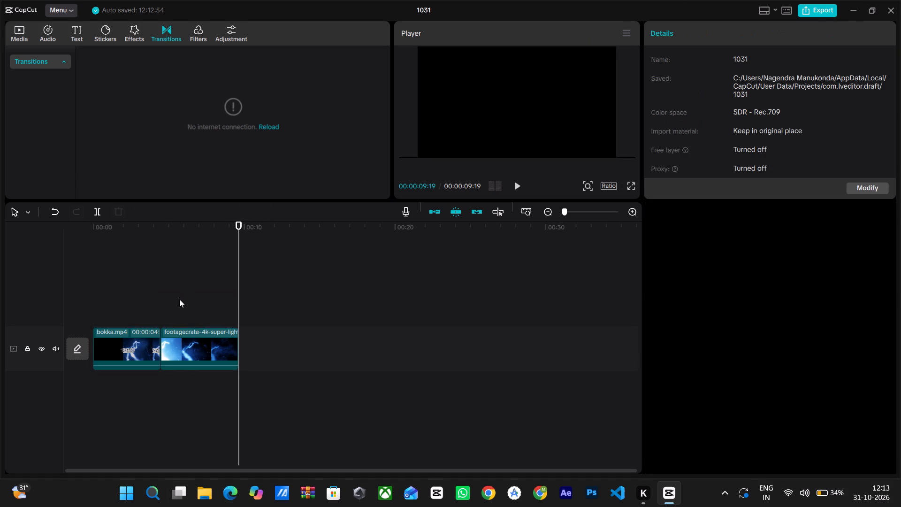
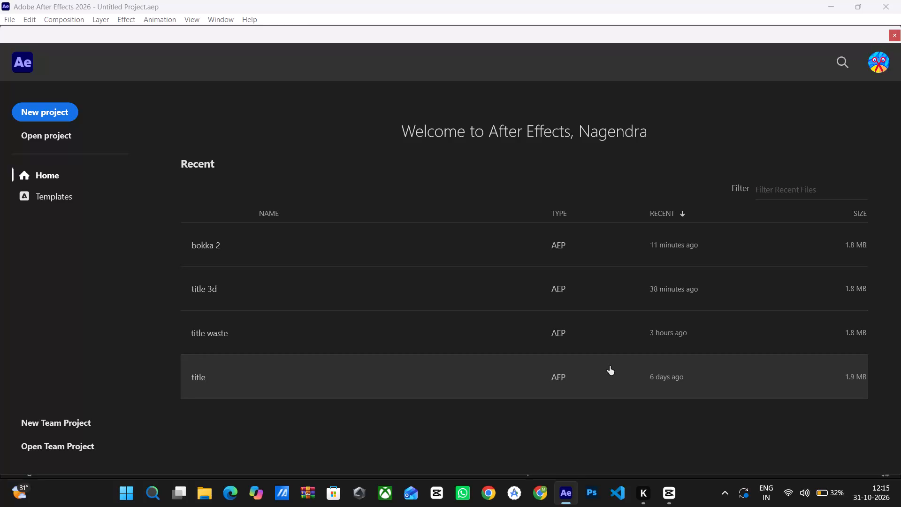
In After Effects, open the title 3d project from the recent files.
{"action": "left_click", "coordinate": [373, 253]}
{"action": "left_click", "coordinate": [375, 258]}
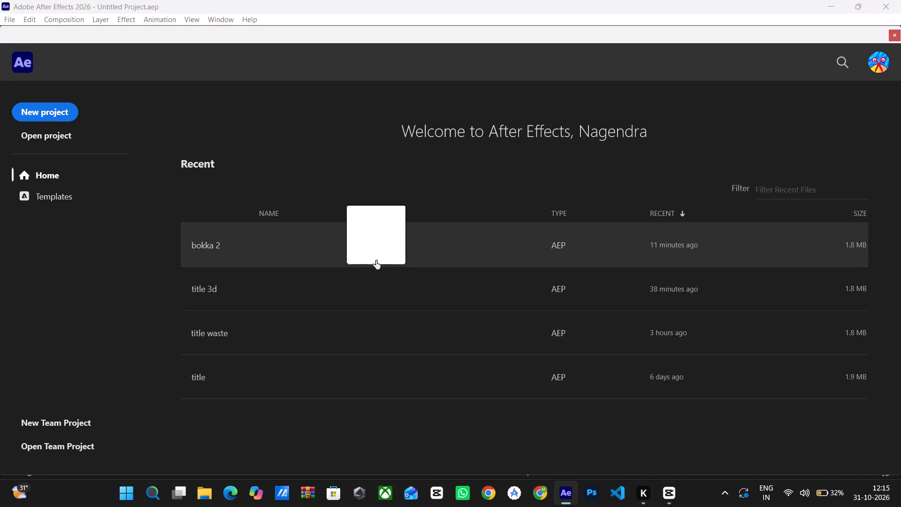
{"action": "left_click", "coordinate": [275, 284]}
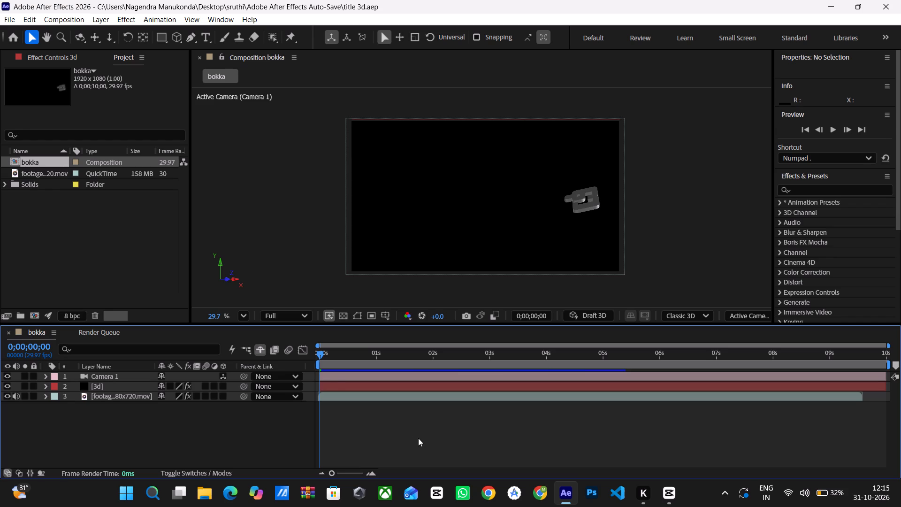
Open the bokka 2 project from the Adobe After Effects Auto-Save folder and set the current time to 0;00;00;00.
{"action": "left_click", "coordinate": [8, 15]}
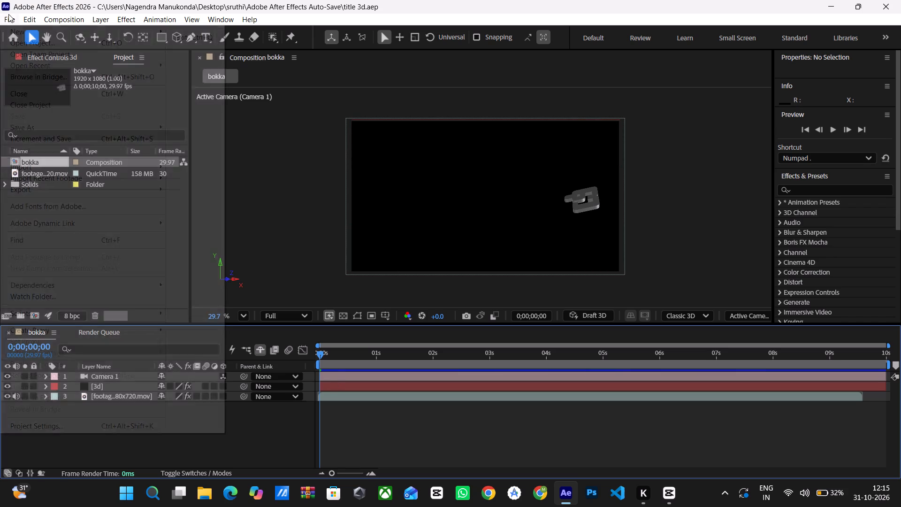
{"action": "left_click", "coordinate": [23, 38]}
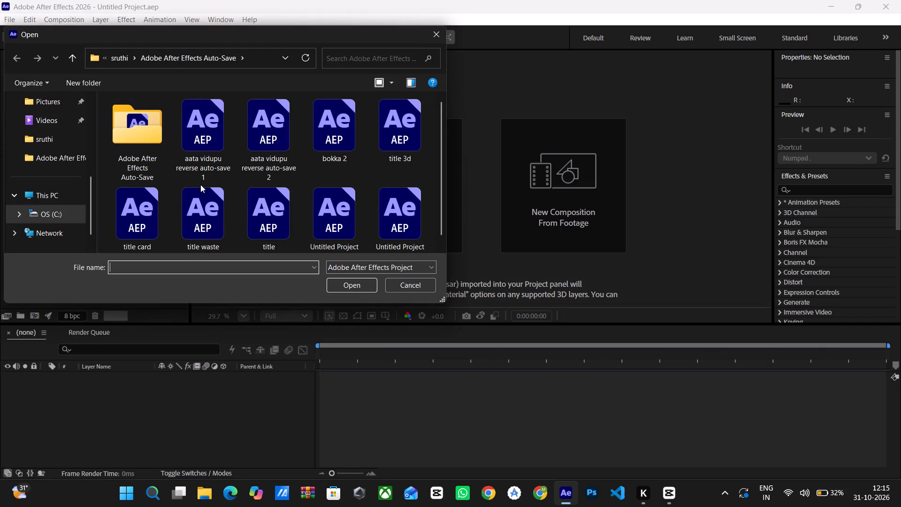
{"action": "left_click", "coordinate": [331, 159]}
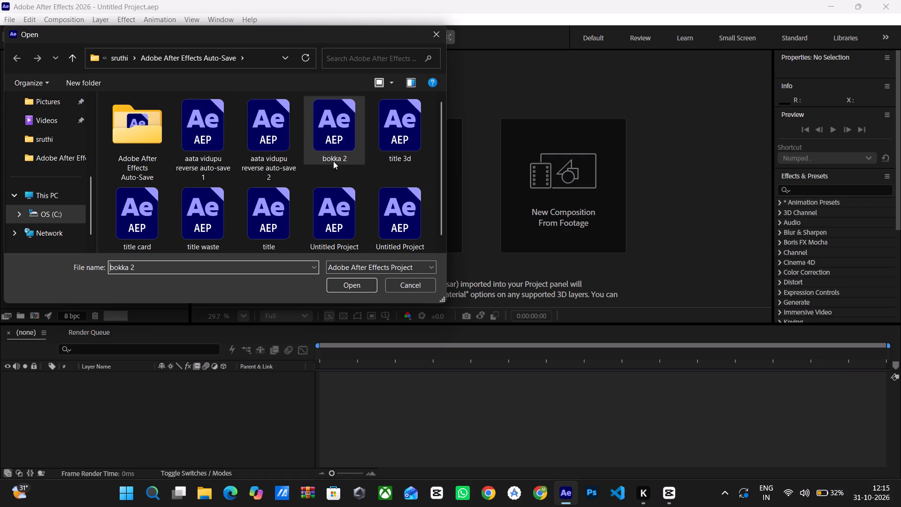
{"action": "left_click", "coordinate": [365, 282]}
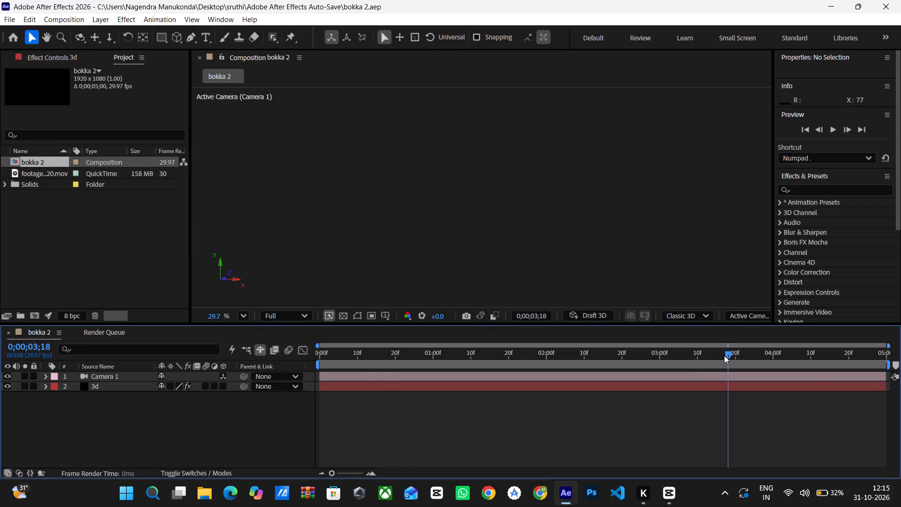
{"action": "left_click_drag", "start_coordinate": [727, 353], "coordinate": [226, 413]}
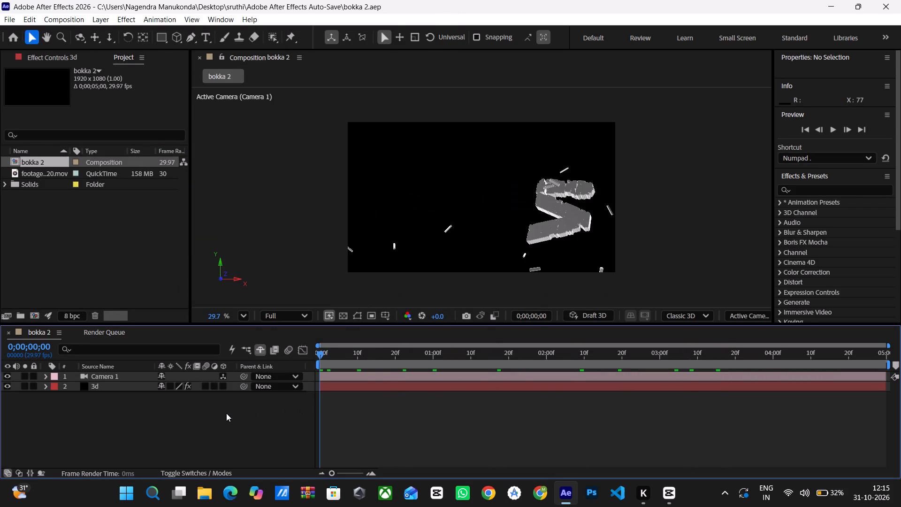
{"action": "left_click_drag", "start_coordinate": [226, 413], "coordinate": [225, 413]}
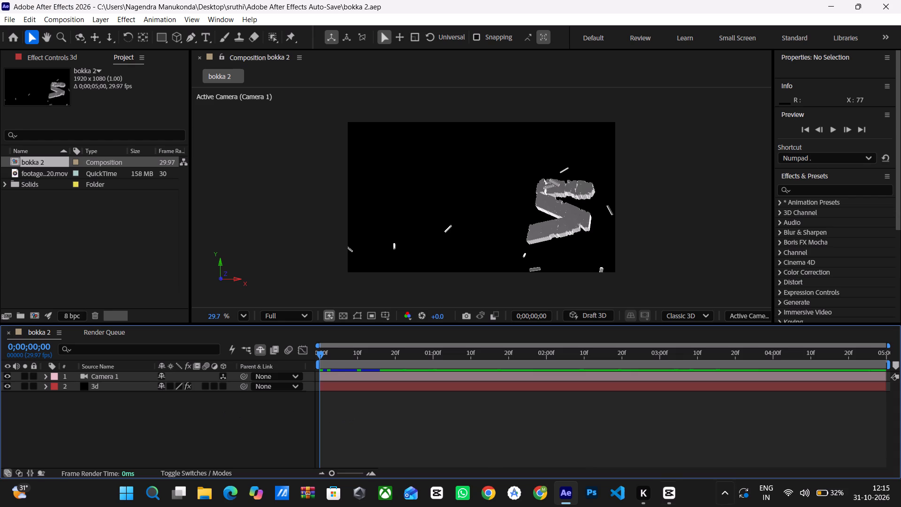
In CapCut, delete bokka.mp4 from the timeline and bring the playhead to the start of the lightning footage.
{"action": "left_click", "coordinate": [662, 496]}
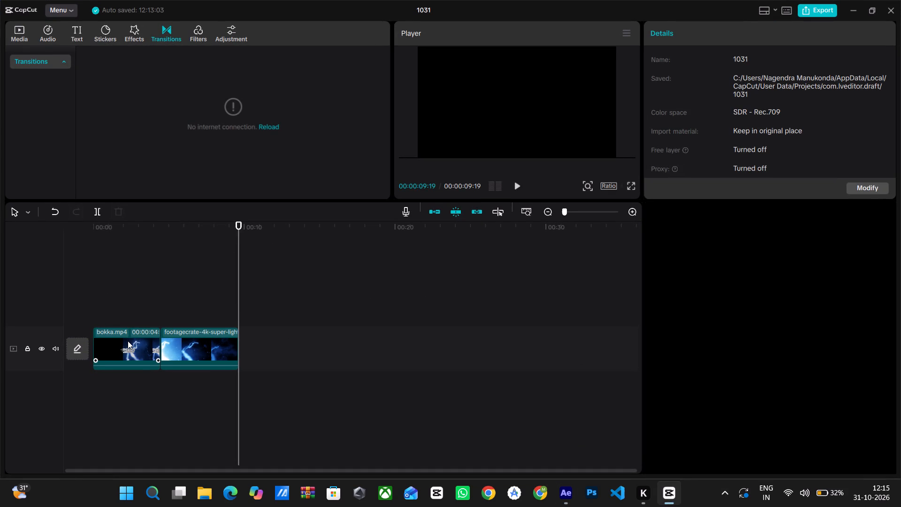
{"action": "left_click", "coordinate": [128, 341]}
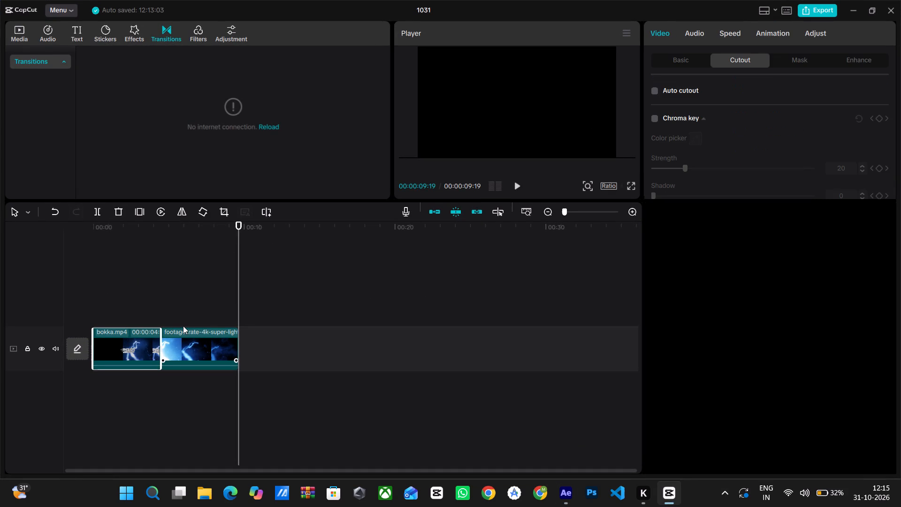
{"action": "key", "text": "Delete"}
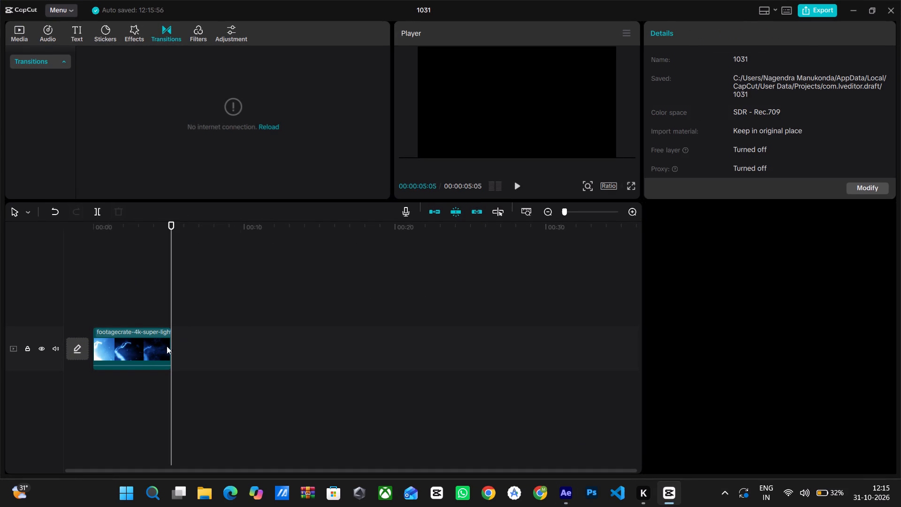
{"action": "left_click", "coordinate": [147, 355]}
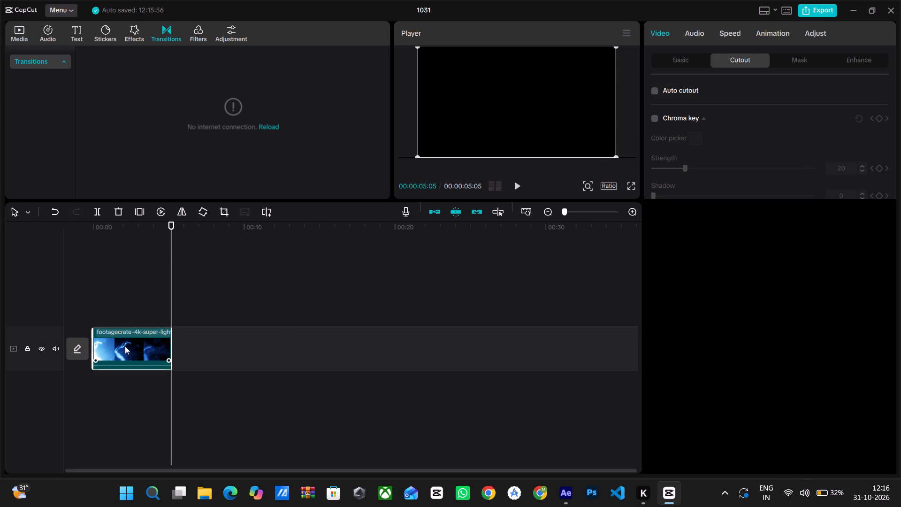
{"action": "left_click_drag", "start_coordinate": [172, 222], "coordinate": [43, 245]}
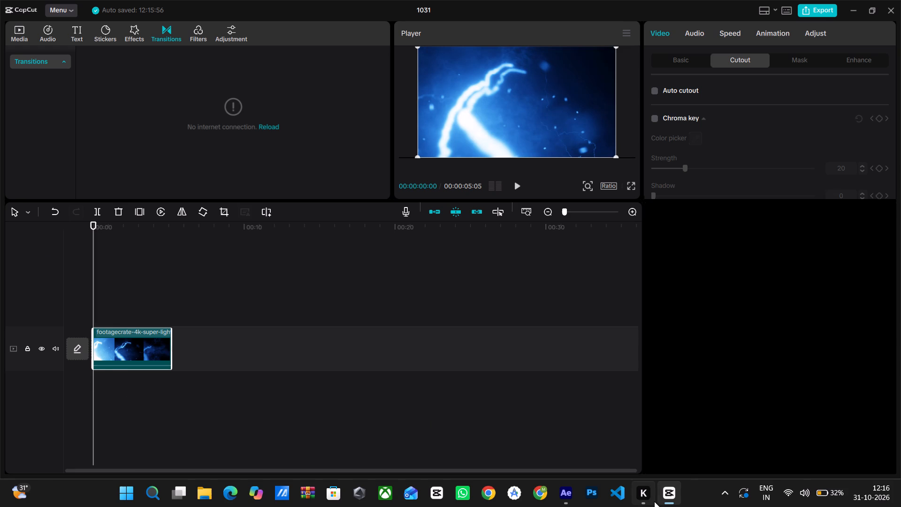
Back in After Effects, add the lightning footage .mov to the bokka 2 composition as a layer starting at 0;00;00;00.
{"action": "left_click", "coordinate": [564, 503]}
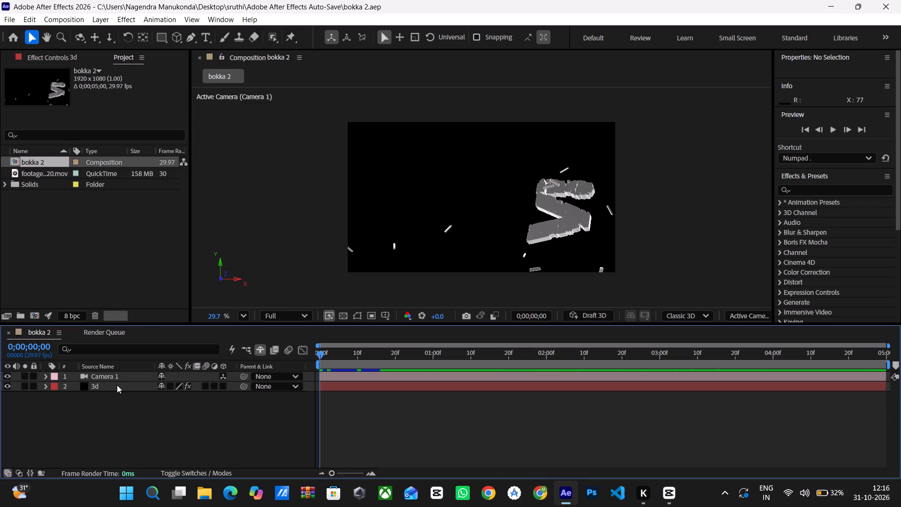
{"action": "left_click_drag", "start_coordinate": [53, 170], "coordinate": [70, 405]}
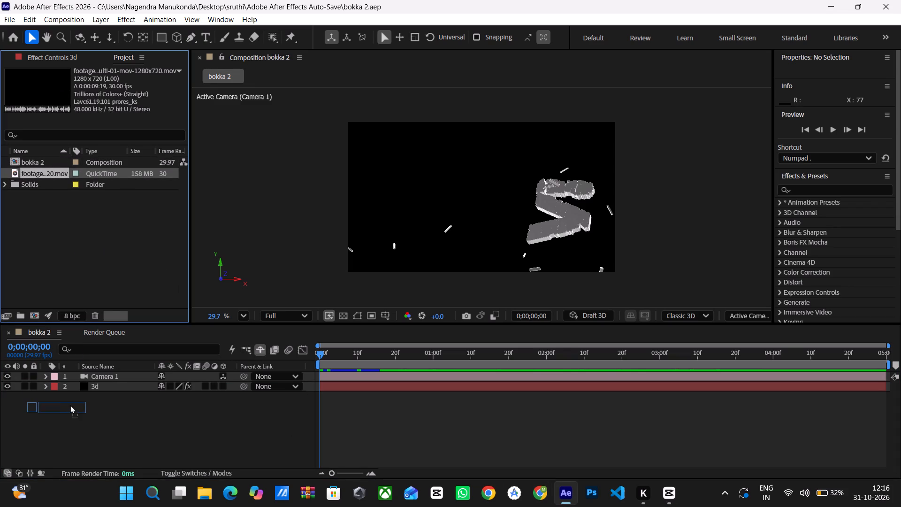
{"action": "left_click_drag", "start_coordinate": [70, 405], "coordinate": [70, 400]}
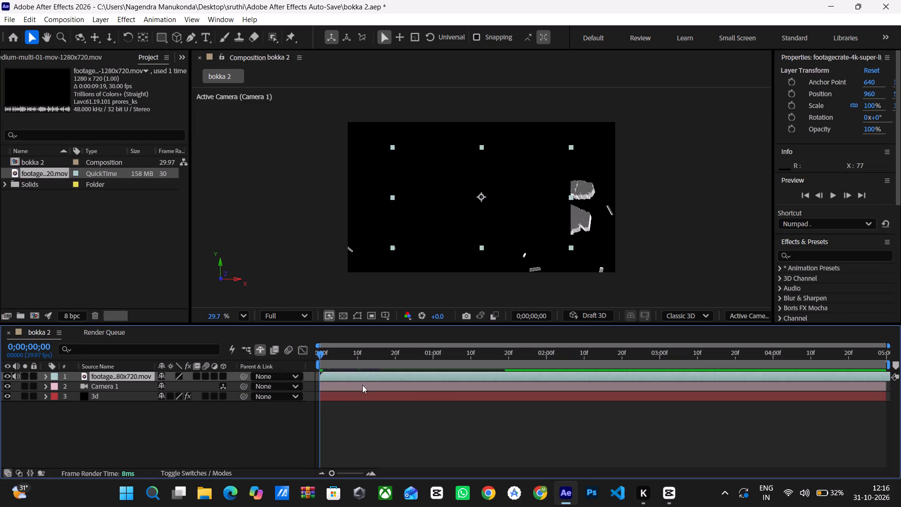
Slide the lightning footage layer earlier in time so the bolts fill the composition from its first frame, and preview it.
{"action": "left_click", "coordinate": [356, 376]}
{"action": "left_click_drag", "start_coordinate": [359, 375], "coordinate": [284, 382]}
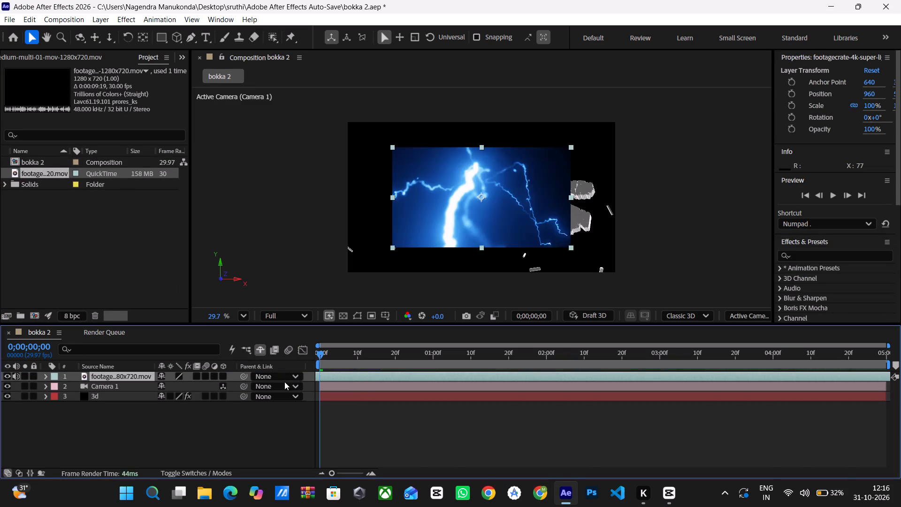
{"action": "left_click_drag", "start_coordinate": [284, 382], "coordinate": [55, 415]}
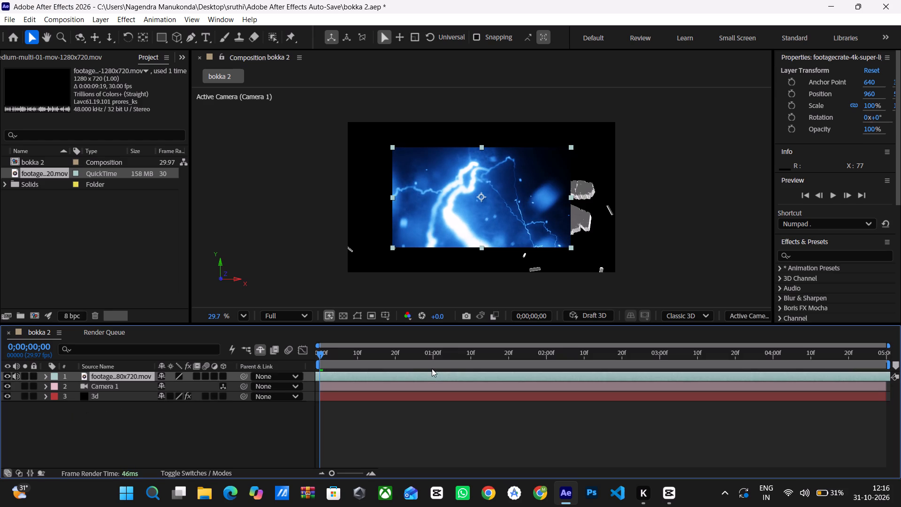
{"action": "left_click_drag", "start_coordinate": [434, 375], "coordinate": [185, 418]}
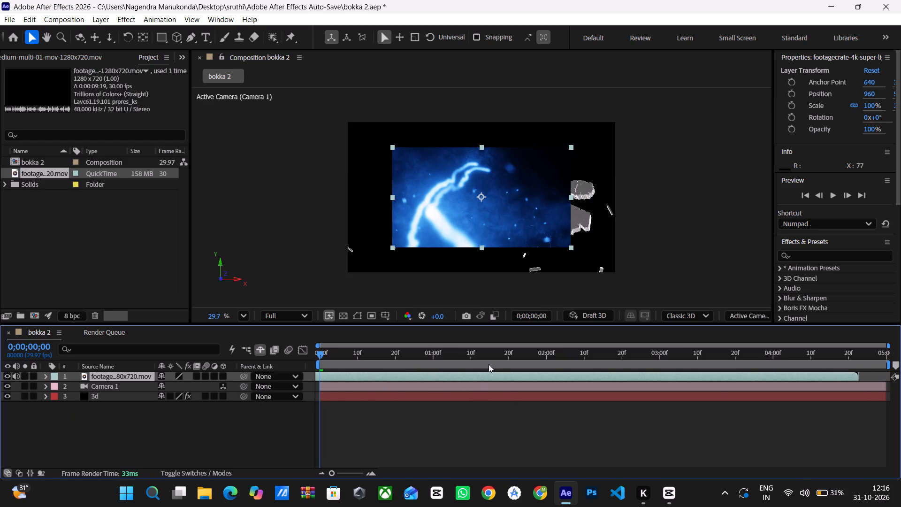
{"action": "left_click_drag", "start_coordinate": [499, 376], "coordinate": [288, 417]}
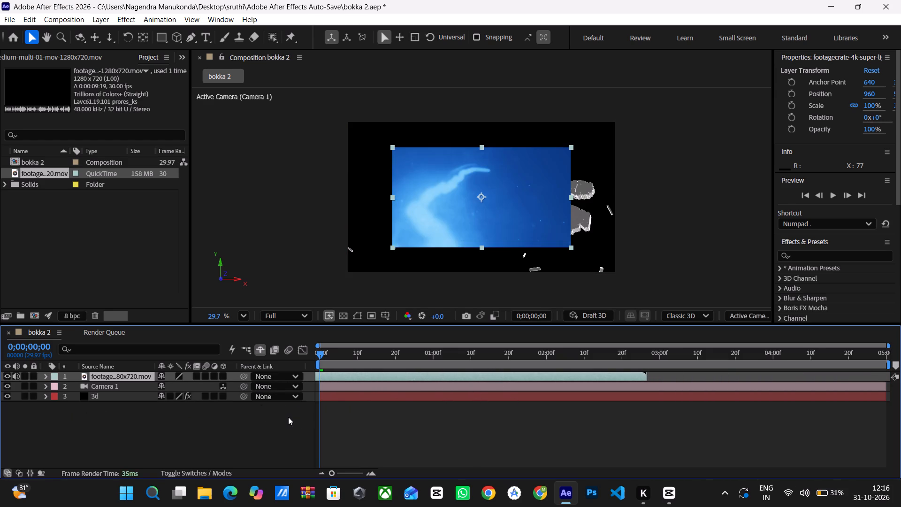
{"action": "left_click_drag", "start_coordinate": [288, 417], "coordinate": [685, 393]}
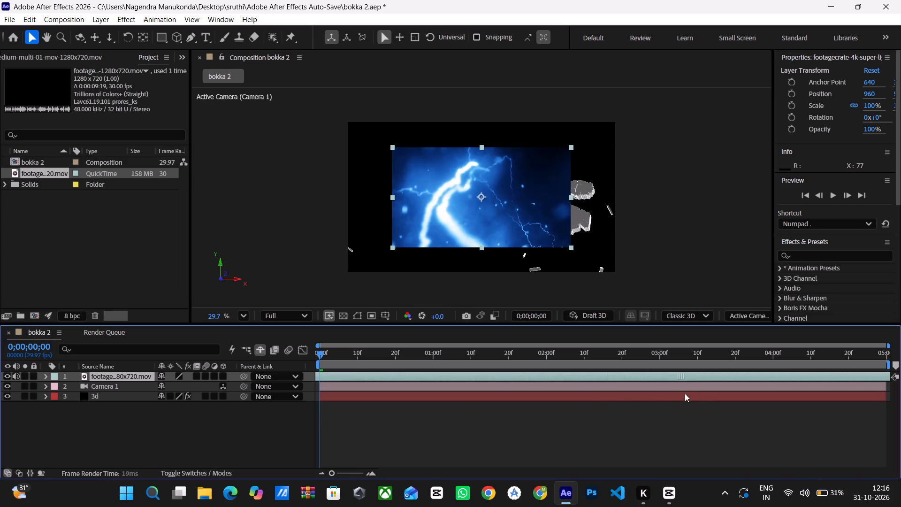
{"action": "left_click_drag", "start_coordinate": [685, 393], "coordinate": [831, 380]}
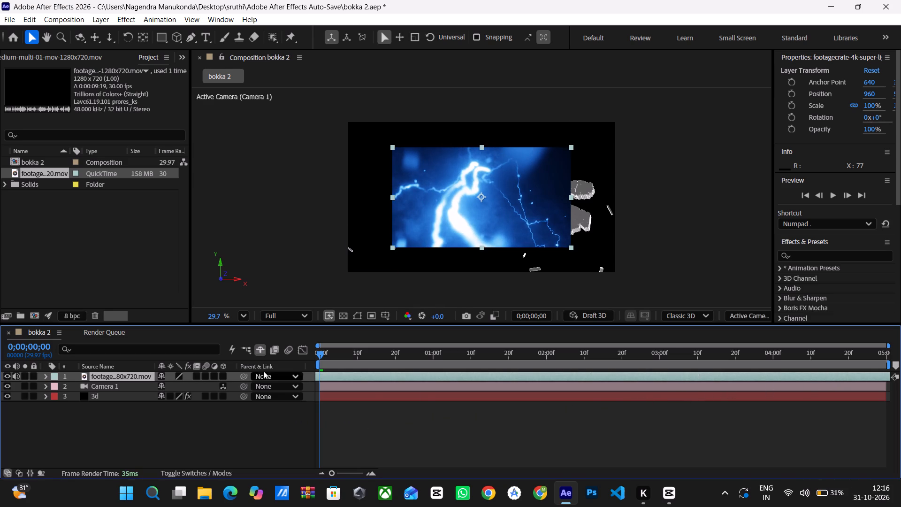
{"action": "key", "text": "space"}
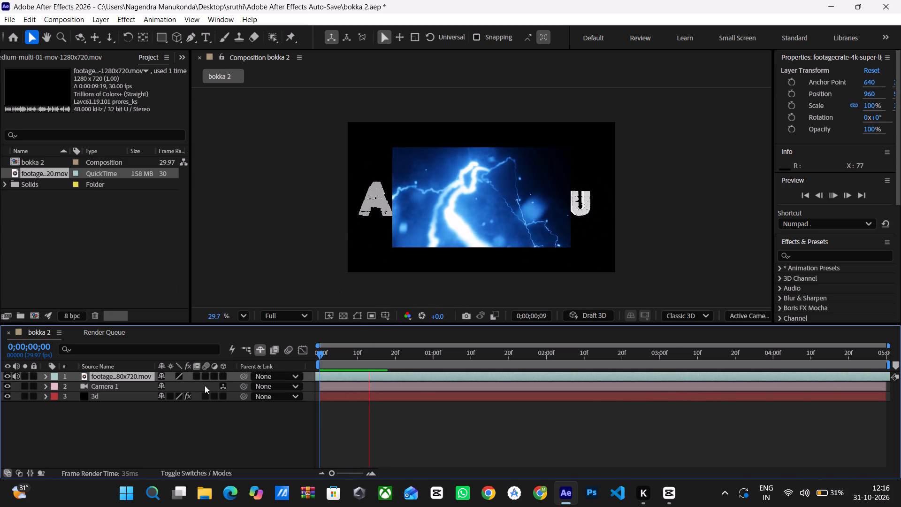
Stop the preview and move the lightning footage layer below the 3d layer, behind the title.
{"action": "left_click_drag", "start_coordinate": [108, 374], "coordinate": [104, 410]}
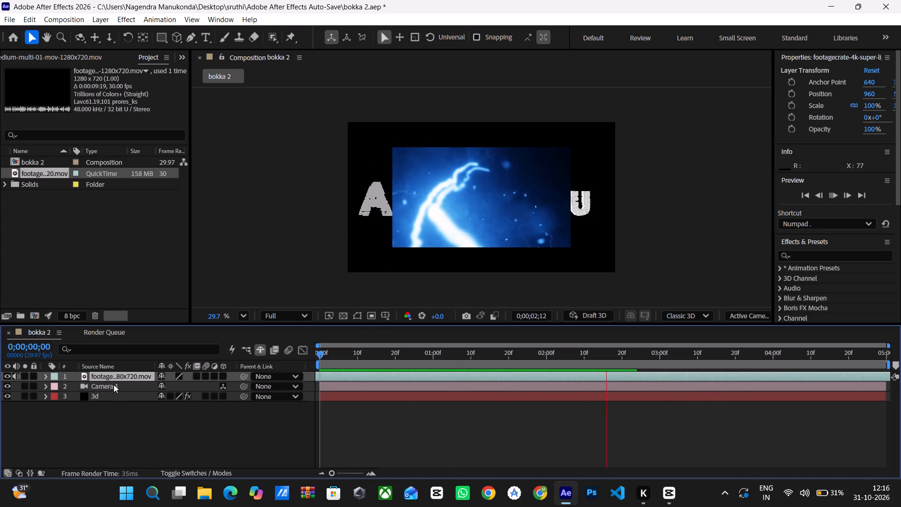
{"action": "key", "text": "space"}
{"action": "left_click_drag", "start_coordinate": [113, 372], "coordinate": [112, 402]}
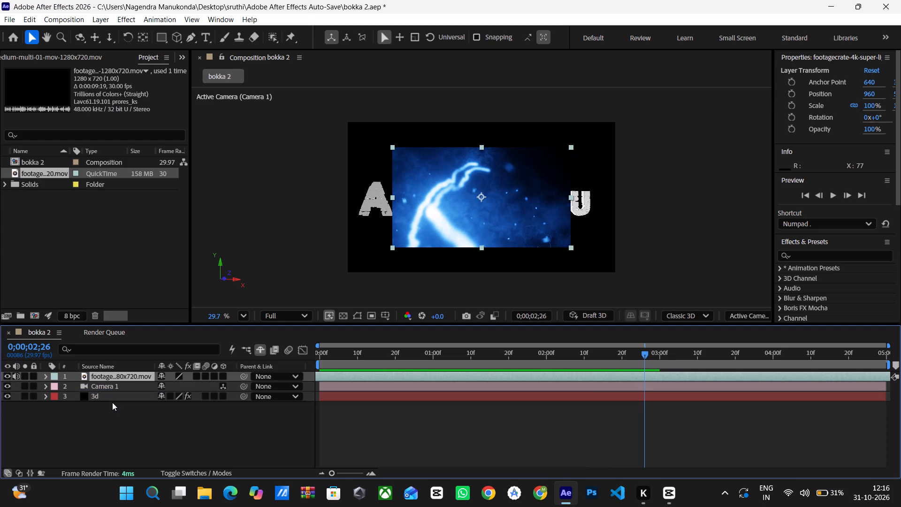
{"action": "left_click_drag", "start_coordinate": [94, 375], "coordinate": [94, 409]}
{"action": "left_click_drag", "start_coordinate": [64, 376], "coordinate": [62, 408]}
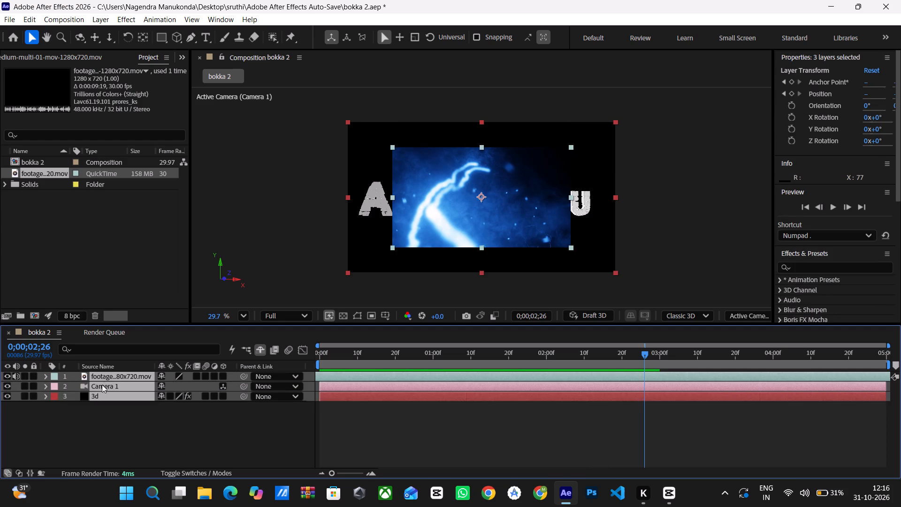
{"action": "left_click", "coordinate": [107, 422]}
{"action": "left_click_drag", "start_coordinate": [107, 373], "coordinate": [108, 415]}
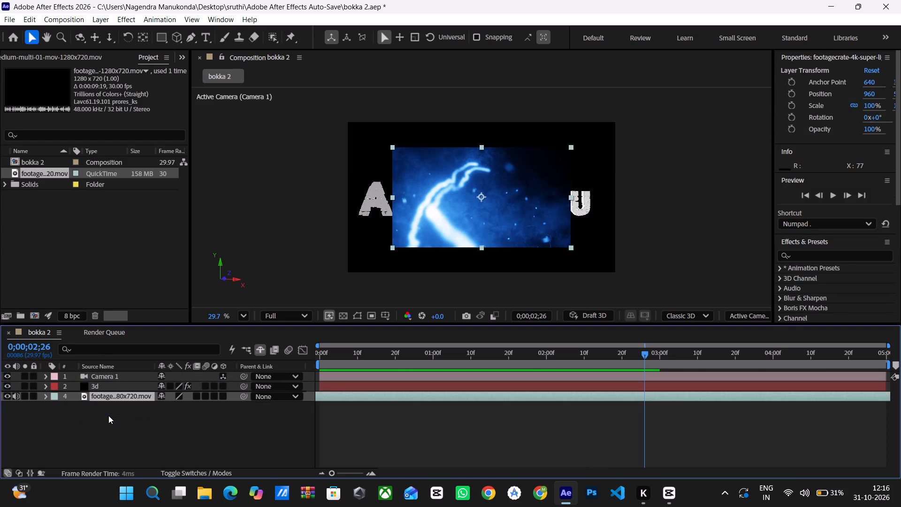
Scale the lightning footage uniformly to about 153.7% to fill the frame, and preview the composite from the start.
{"action": "left_click_drag", "start_coordinate": [390, 249], "coordinate": [390, 249]}
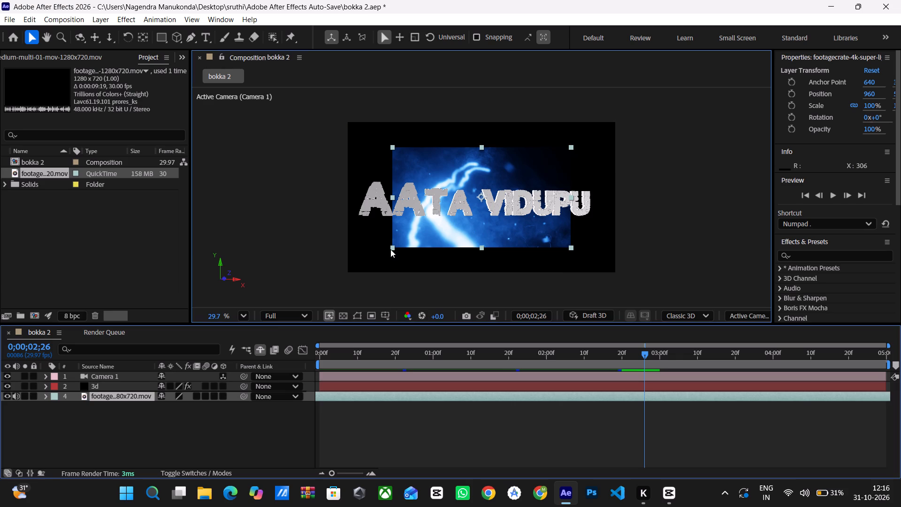
{"action": "left_click_drag", "start_coordinate": [390, 249], "coordinate": [342, 279]}
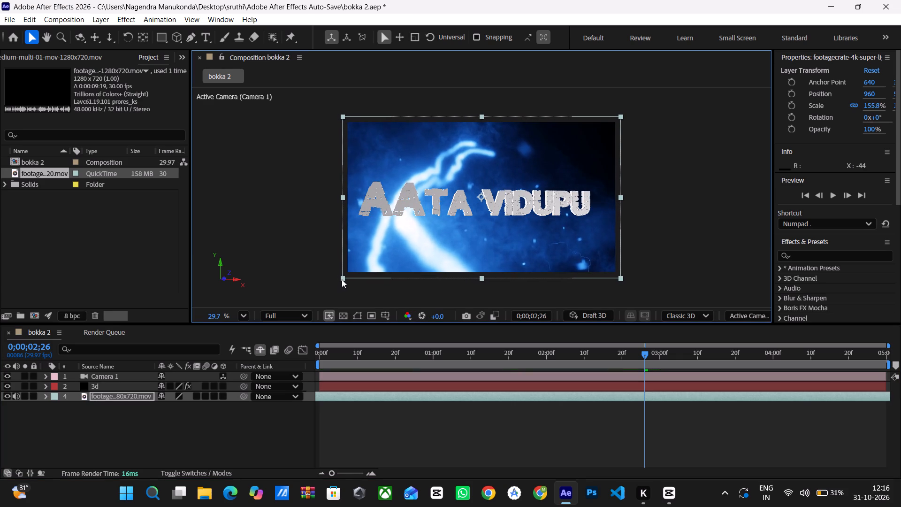
{"action": "left_click_drag", "start_coordinate": [342, 279], "coordinate": [343, 276]}
{"action": "left_click", "coordinate": [288, 285]}
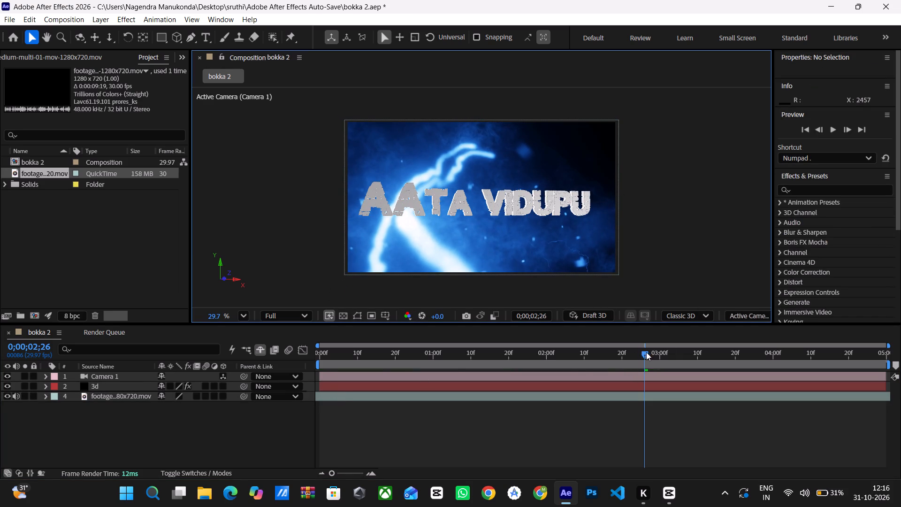
{"action": "left_click_drag", "start_coordinate": [646, 352], "coordinate": [214, 416]}
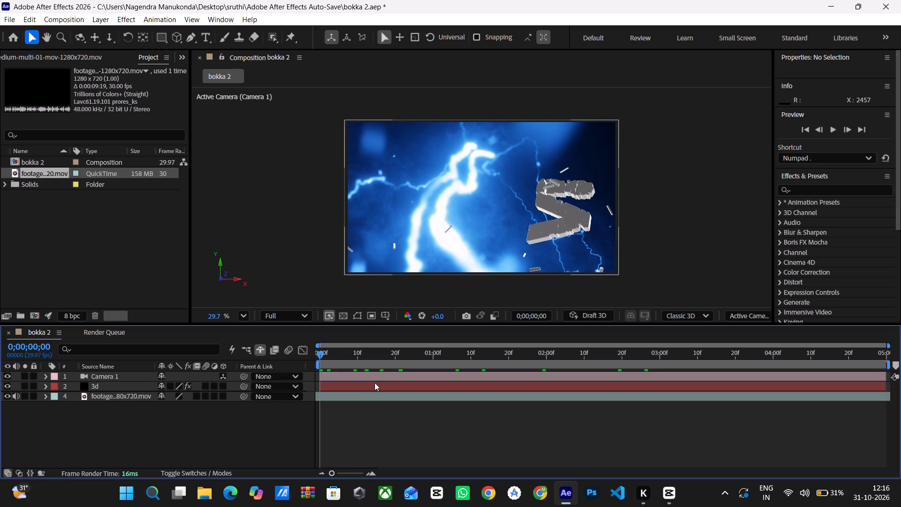
{"action": "key", "text": "space"}
{"action": "left_click_drag", "start_coordinate": [317, 354], "coordinate": [354, 359]}
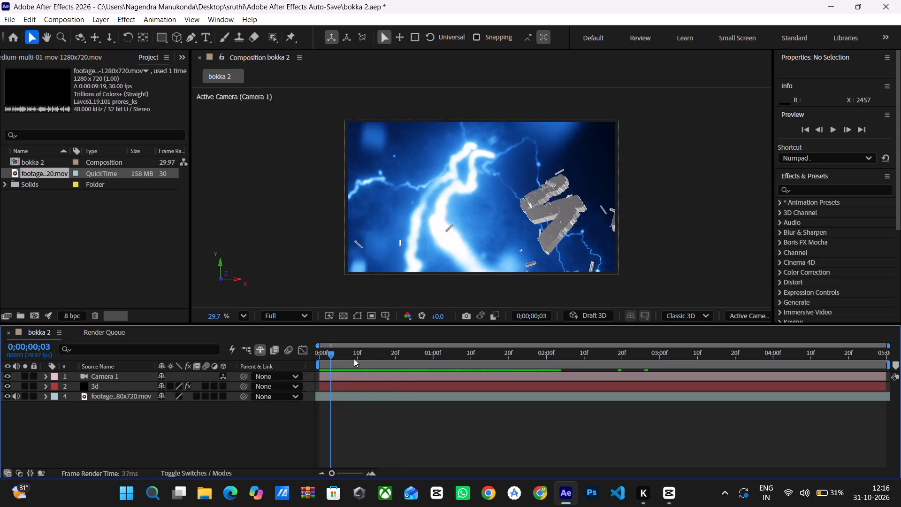
{"action": "left_click_drag", "start_coordinate": [354, 359], "coordinate": [260, 386]}
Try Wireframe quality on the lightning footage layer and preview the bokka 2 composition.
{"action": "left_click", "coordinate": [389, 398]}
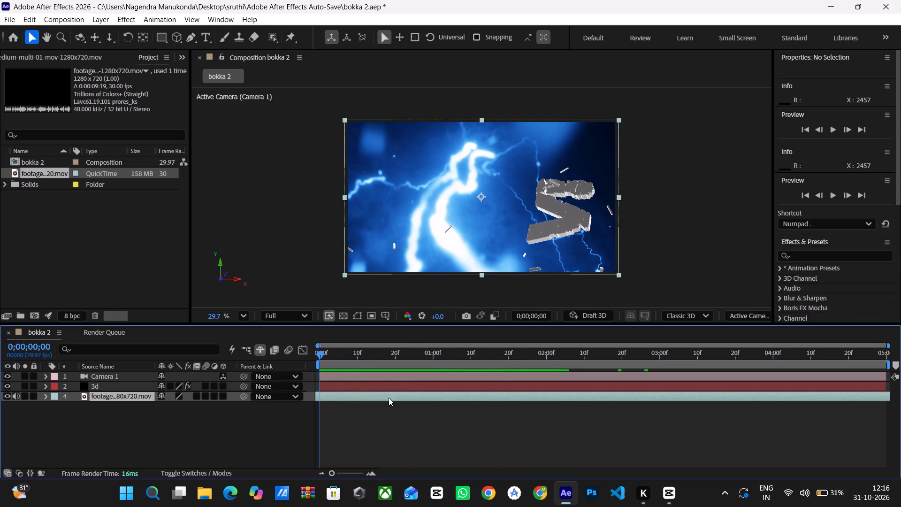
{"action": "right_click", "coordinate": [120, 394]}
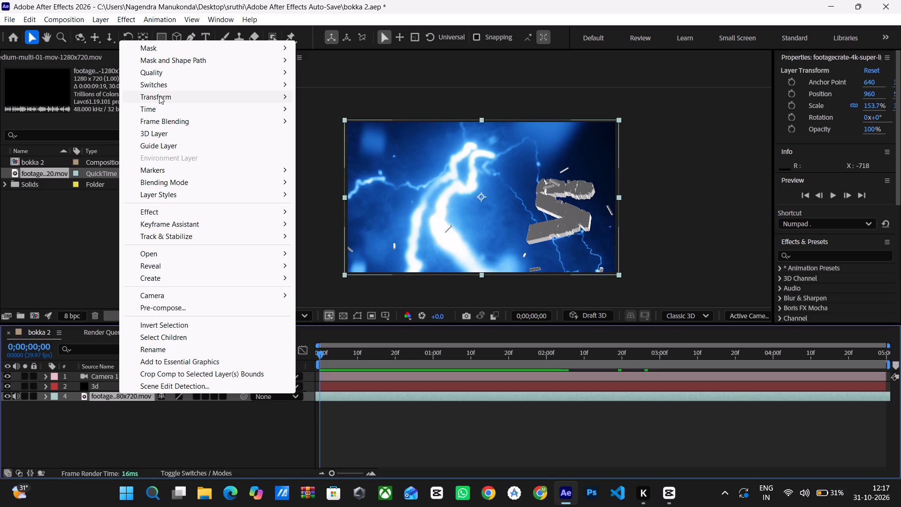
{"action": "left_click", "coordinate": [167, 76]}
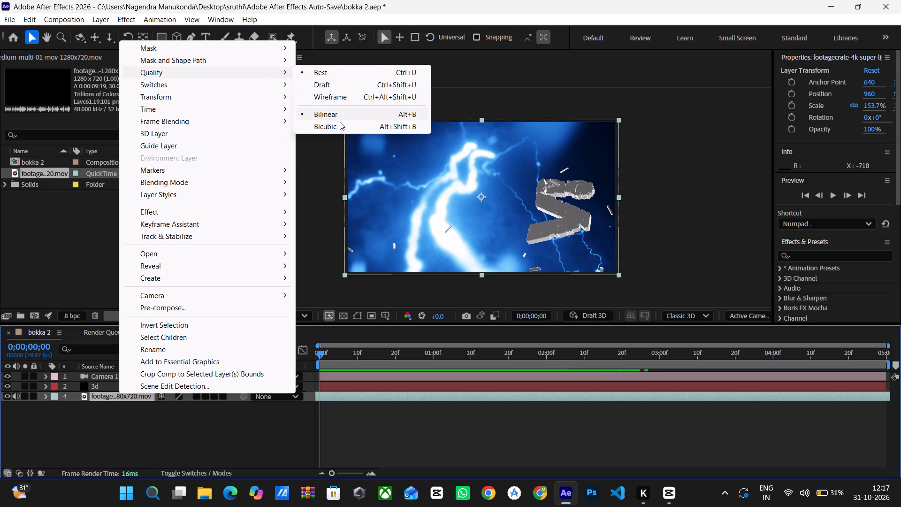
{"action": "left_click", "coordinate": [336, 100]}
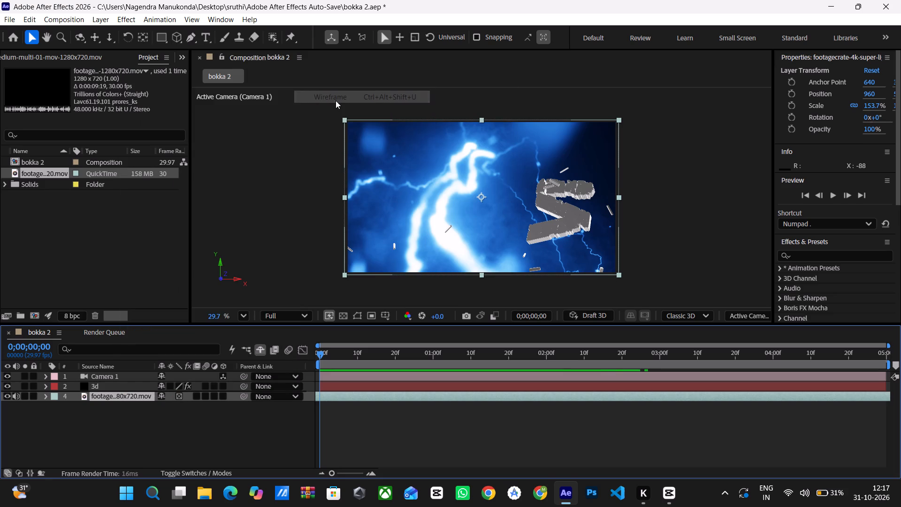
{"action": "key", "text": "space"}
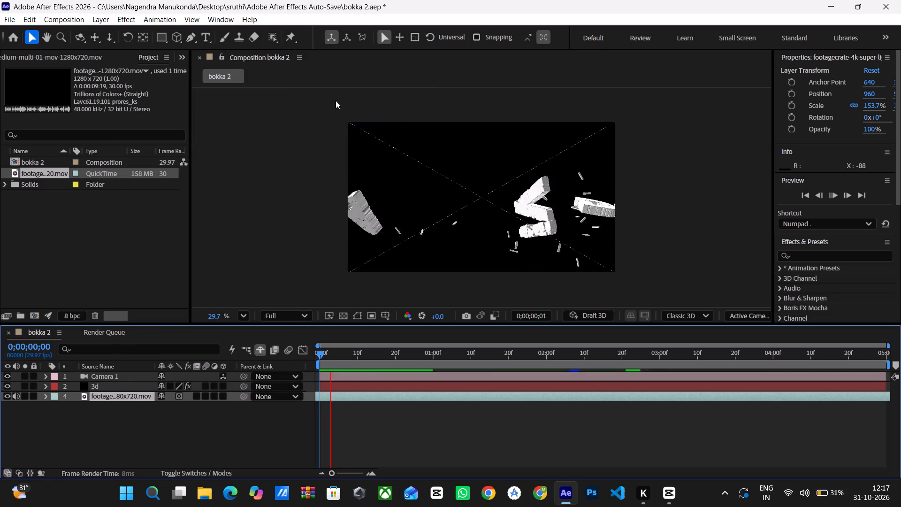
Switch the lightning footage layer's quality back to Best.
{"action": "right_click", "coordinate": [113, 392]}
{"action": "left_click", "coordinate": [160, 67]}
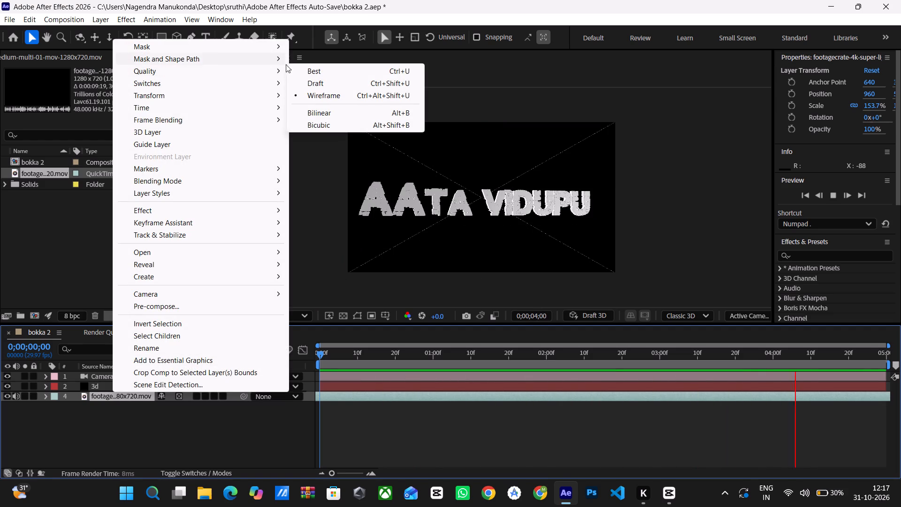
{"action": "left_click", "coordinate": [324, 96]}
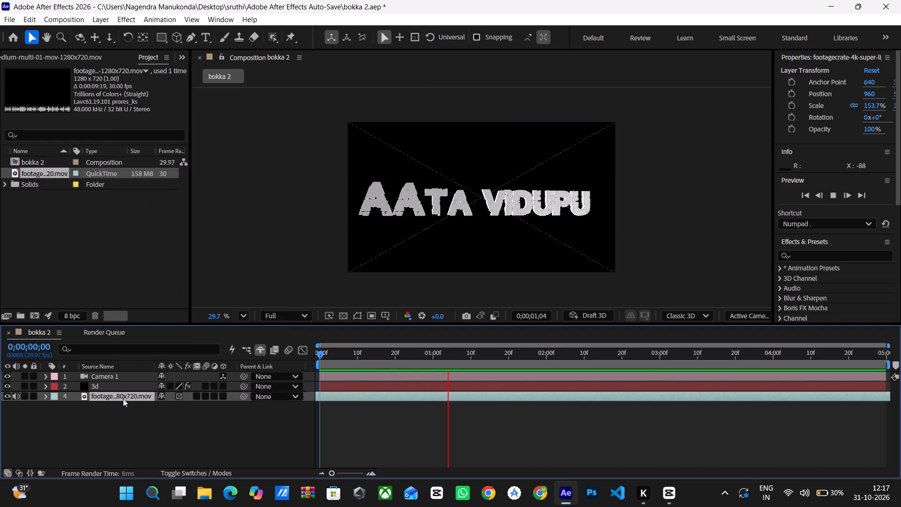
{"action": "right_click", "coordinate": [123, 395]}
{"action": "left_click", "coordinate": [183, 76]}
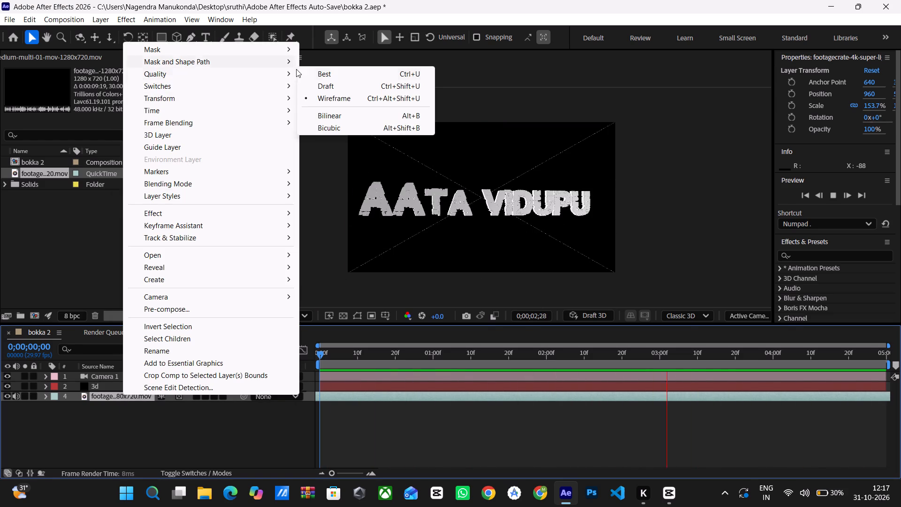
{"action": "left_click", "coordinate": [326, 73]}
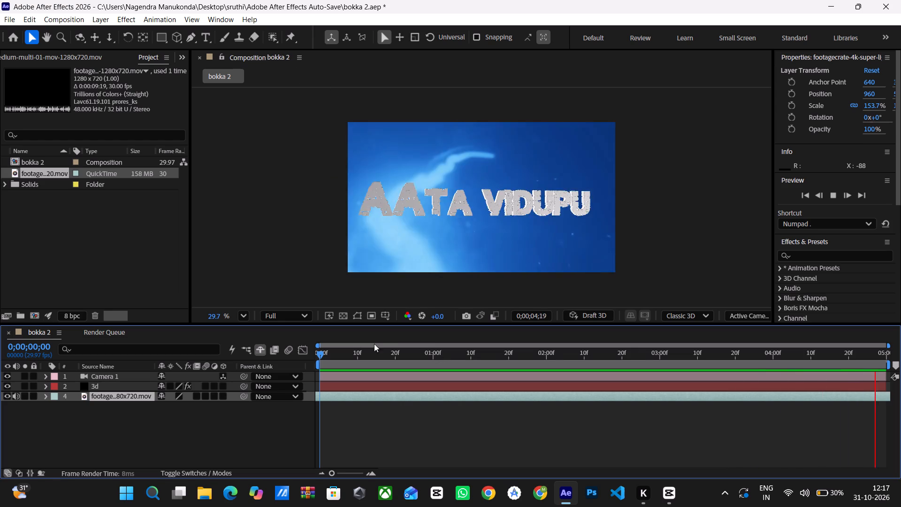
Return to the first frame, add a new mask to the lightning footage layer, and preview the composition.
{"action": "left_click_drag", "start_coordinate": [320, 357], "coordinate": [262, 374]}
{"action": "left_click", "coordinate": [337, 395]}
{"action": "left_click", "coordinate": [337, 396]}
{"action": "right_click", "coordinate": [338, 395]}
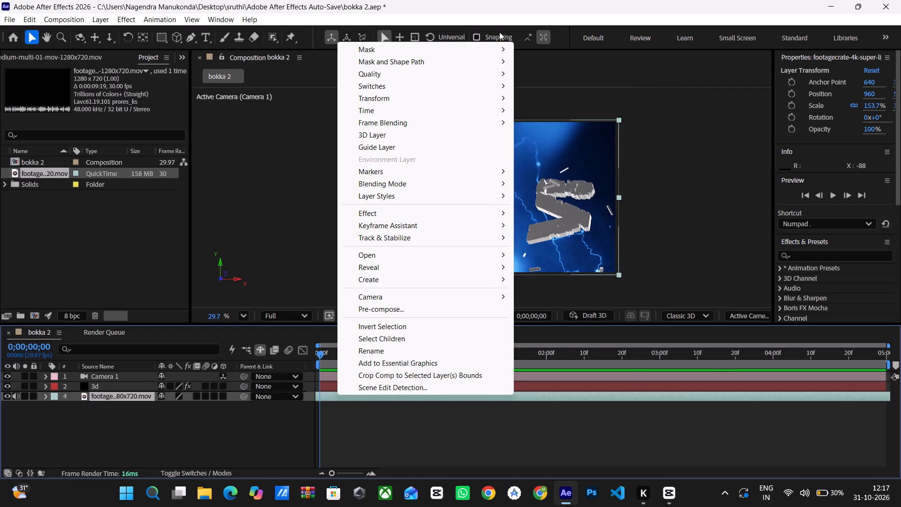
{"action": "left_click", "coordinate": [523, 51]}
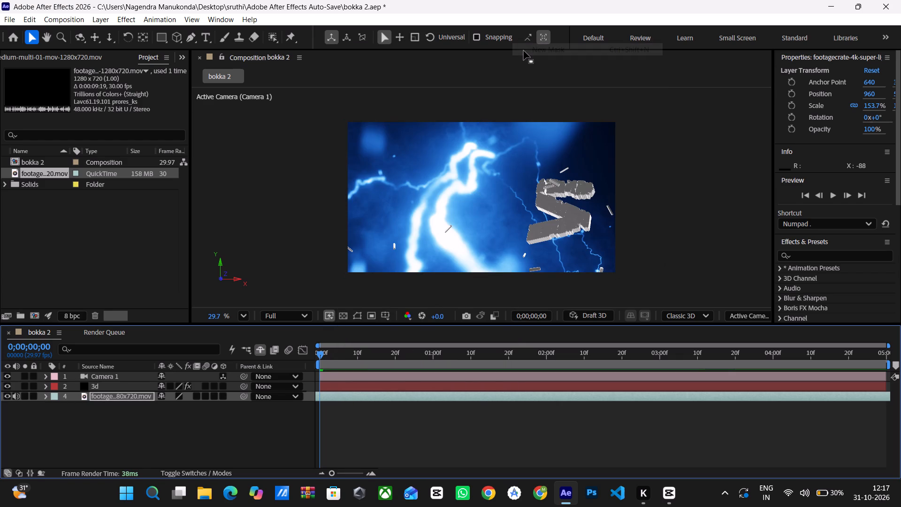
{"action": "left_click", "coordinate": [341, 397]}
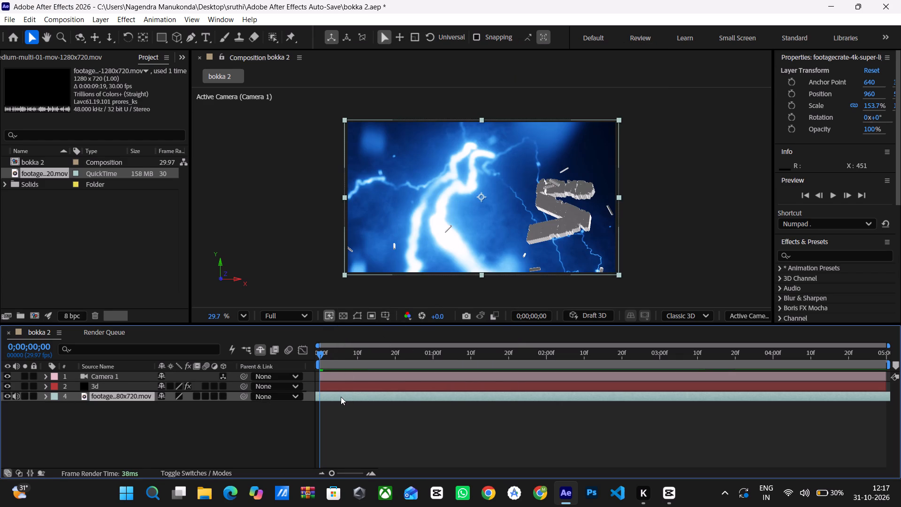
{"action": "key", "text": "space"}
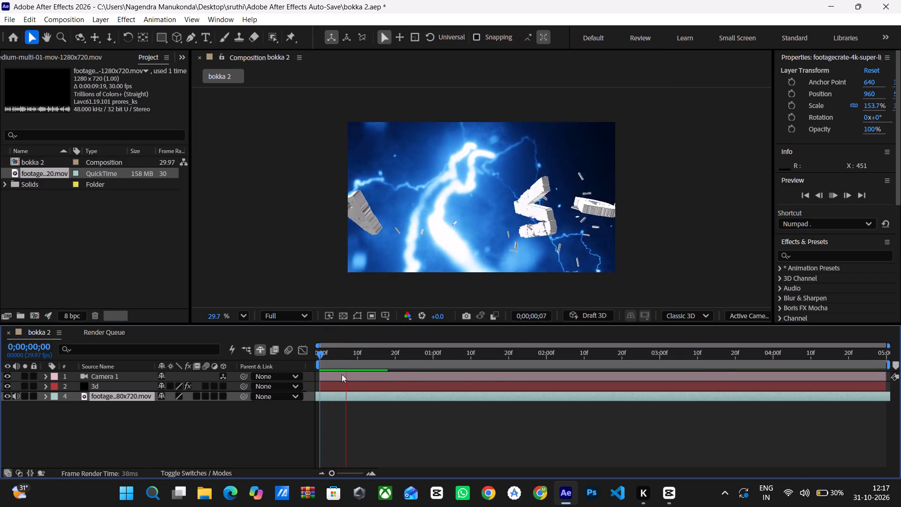
Delete the lightning footage layer from the bokka 2 composition.
{"action": "left_click", "coordinate": [333, 397]}
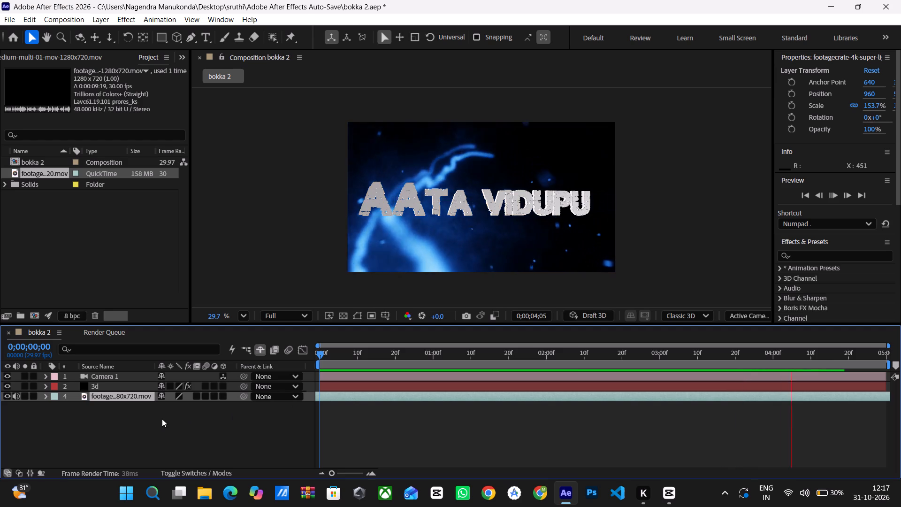
{"action": "key", "text": "F12"}
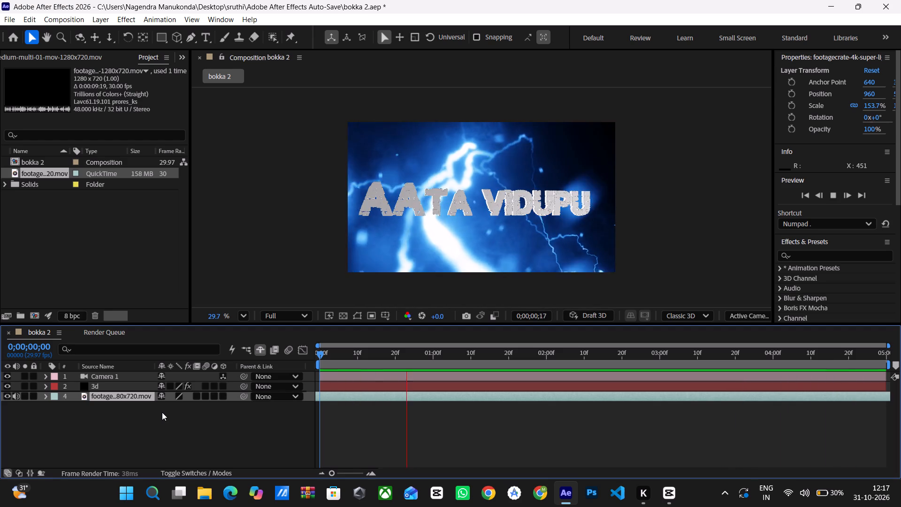
{"action": "key", "text": "Delete"}
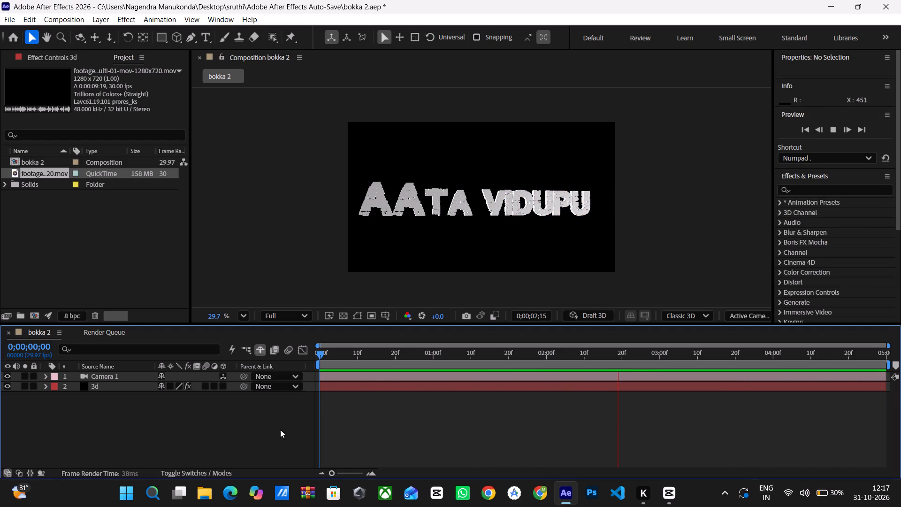
Add the lightning footage .mov to the bokka 2 composition again, below the 3d layer and starting at 0;00;00;00.
{"action": "left_click_drag", "start_coordinate": [322, 352], "coordinate": [328, 352]}
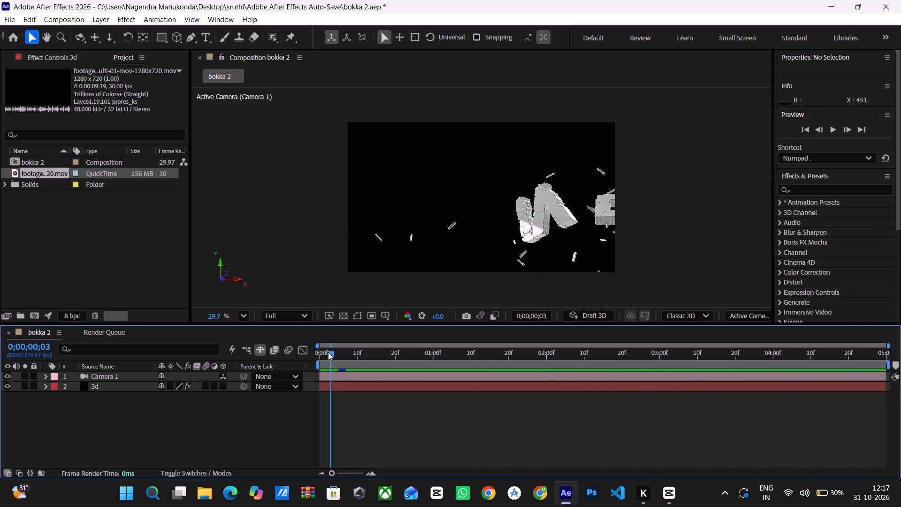
{"action": "left_click_drag", "start_coordinate": [328, 352], "coordinate": [300, 356]}
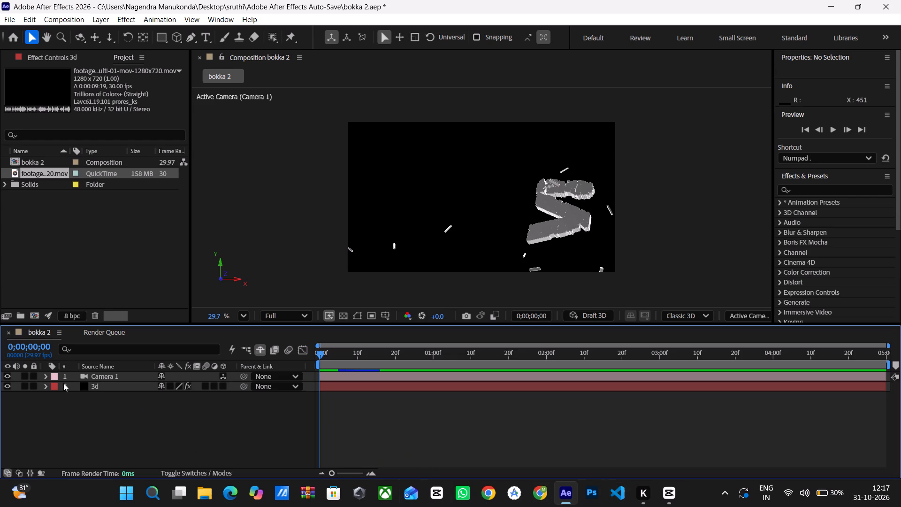
{"action": "left_click", "coordinate": [57, 170]}
{"action": "left_click_drag", "start_coordinate": [57, 169], "coordinate": [75, 405]}
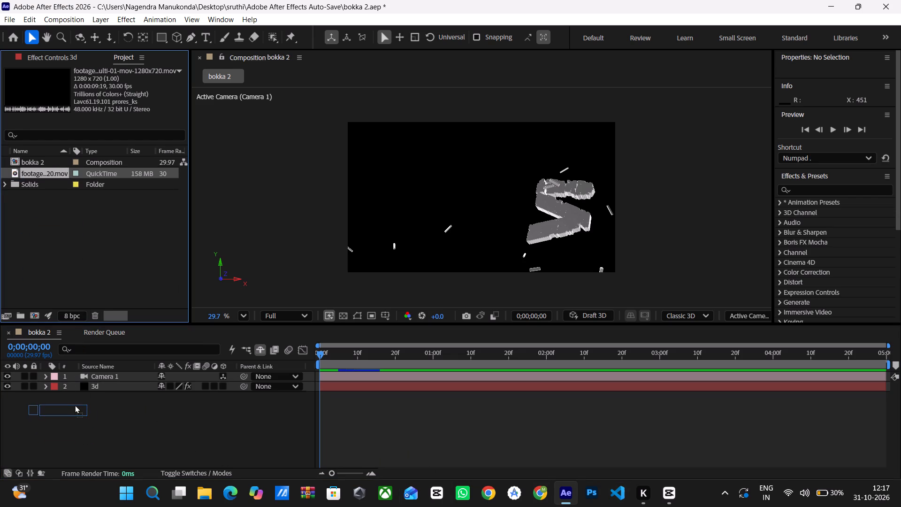
{"action": "left_click_drag", "start_coordinate": [75, 405], "coordinate": [75, 404]}
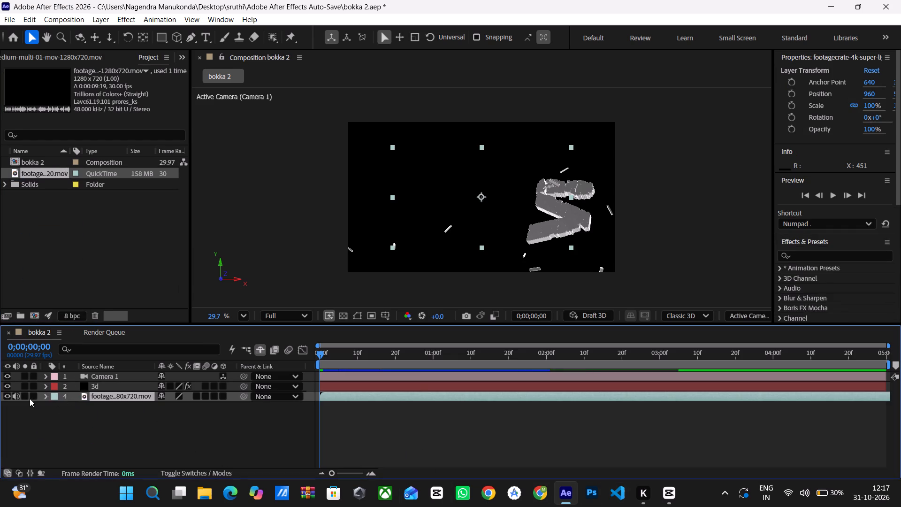
Mute the audio of the re-added lightning footage layer in the bokka 2 composition.
{"action": "left_click", "coordinate": [49, 397]}
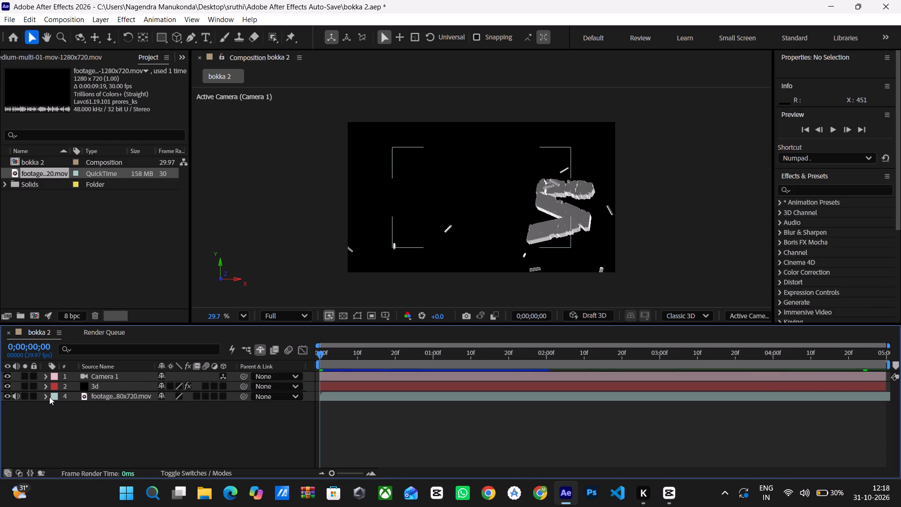
{"action": "left_click", "coordinate": [45, 398]}
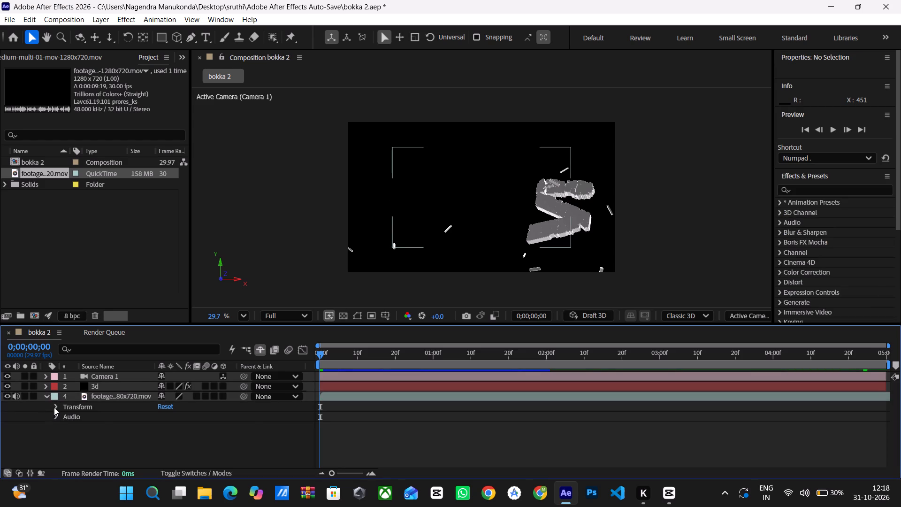
{"action": "left_click", "coordinate": [54, 407]}
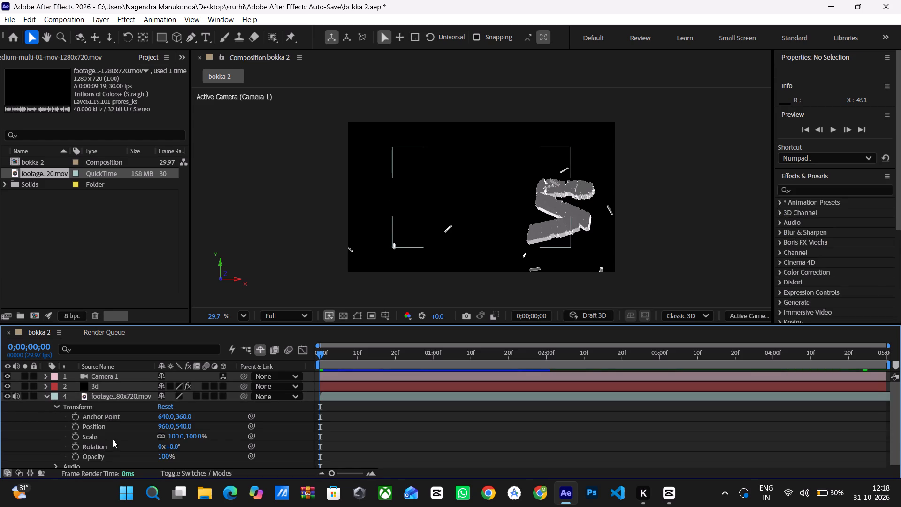
{"action": "scroll", "coordinate": [112, 438], "scroll_direction": "down", "scroll_amount": 3}
{"action": "scroll", "coordinate": [111, 437], "scroll_direction": "up", "scroll_amount": 4}
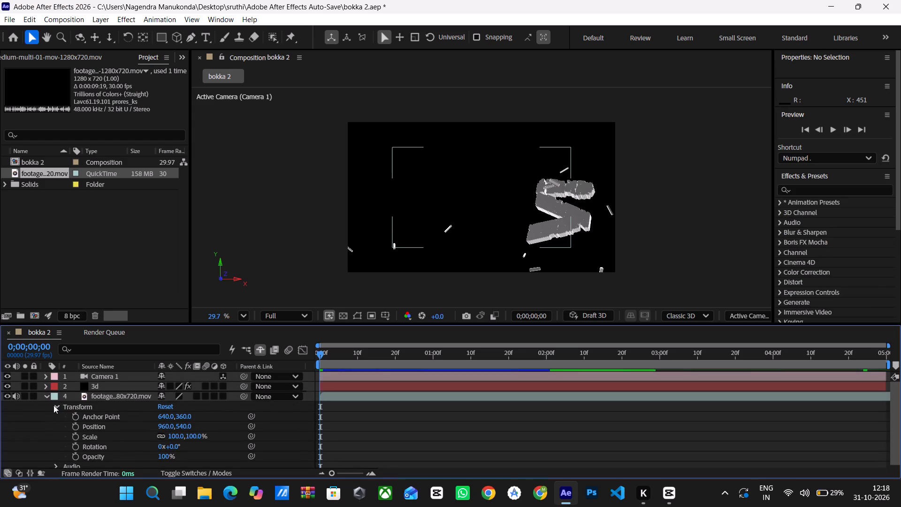
{"action": "left_click", "coordinate": [53, 404]}
{"action": "left_click", "coordinate": [14, 396]}
{"action": "left_click", "coordinate": [45, 397]}
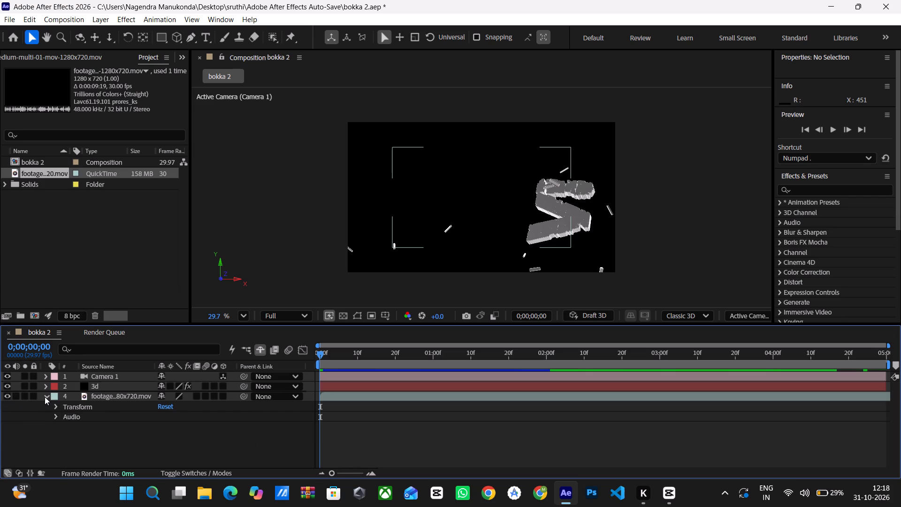
{"action": "left_click", "coordinate": [331, 393]}
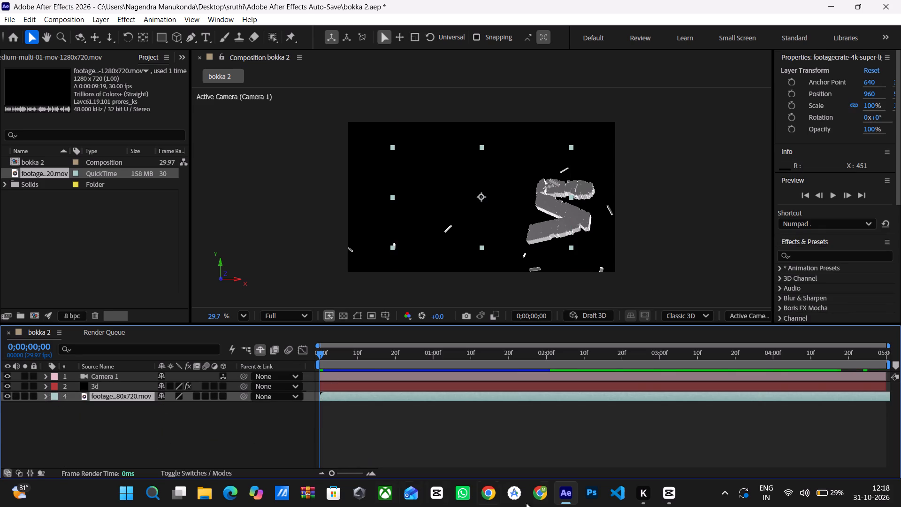
Switch to CapCut and place bokka.mp4 on a new track above the lightning clip, starting at 00:00.
{"action": "left_click", "coordinate": [670, 501]}
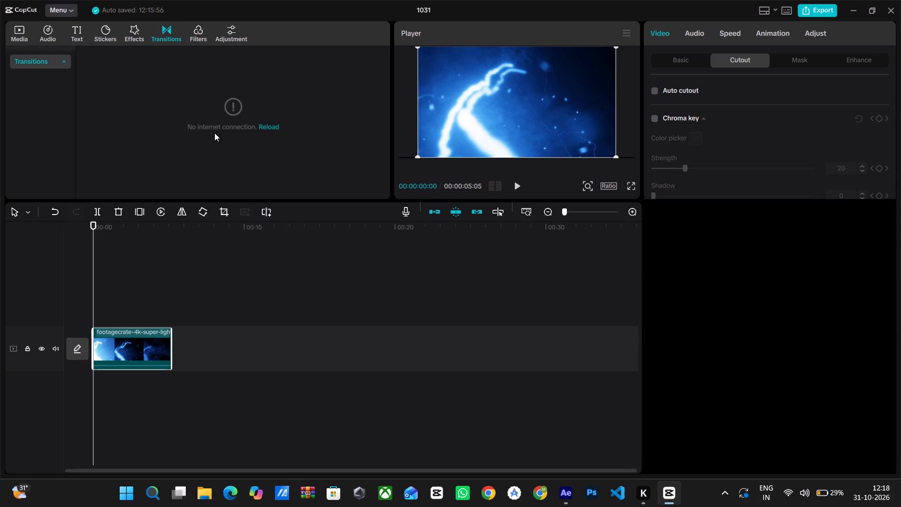
{"action": "left_click", "coordinate": [15, 36]}
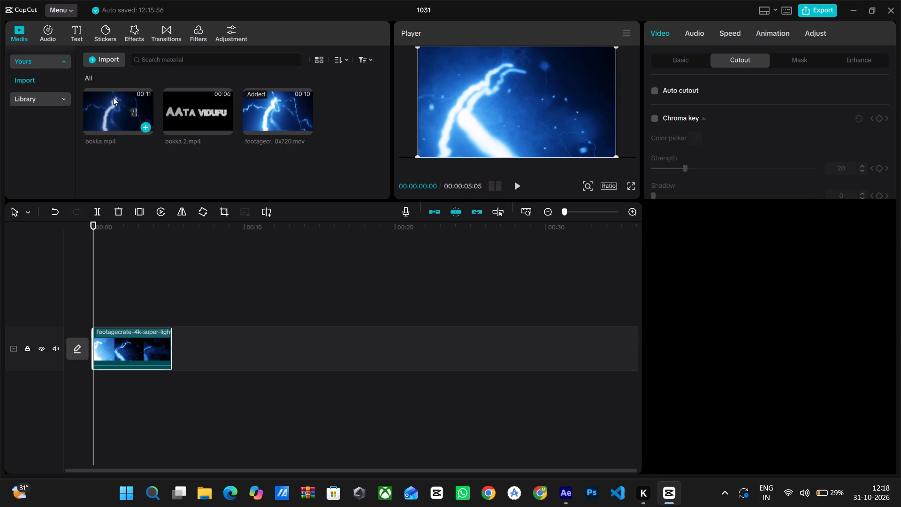
{"action": "left_click_drag", "start_coordinate": [112, 109], "coordinate": [103, 346]}
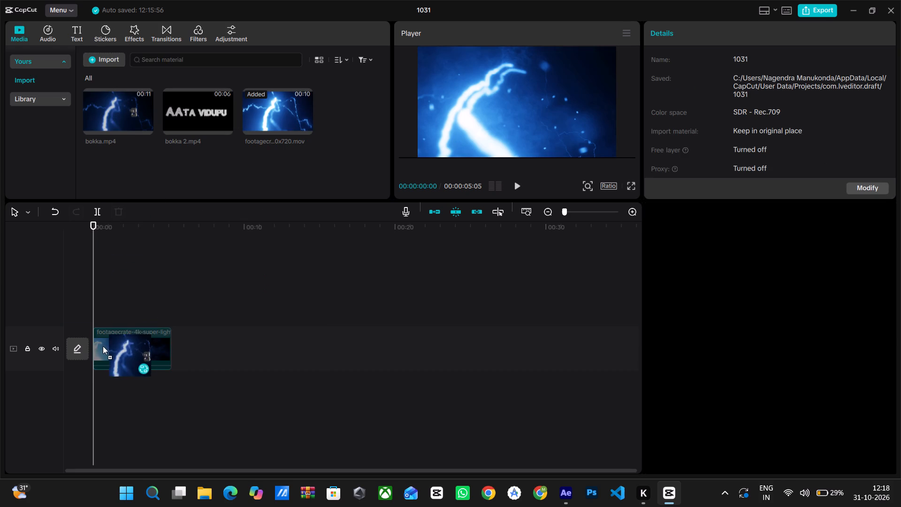
{"action": "left_click_drag", "start_coordinate": [103, 346], "coordinate": [89, 309]}
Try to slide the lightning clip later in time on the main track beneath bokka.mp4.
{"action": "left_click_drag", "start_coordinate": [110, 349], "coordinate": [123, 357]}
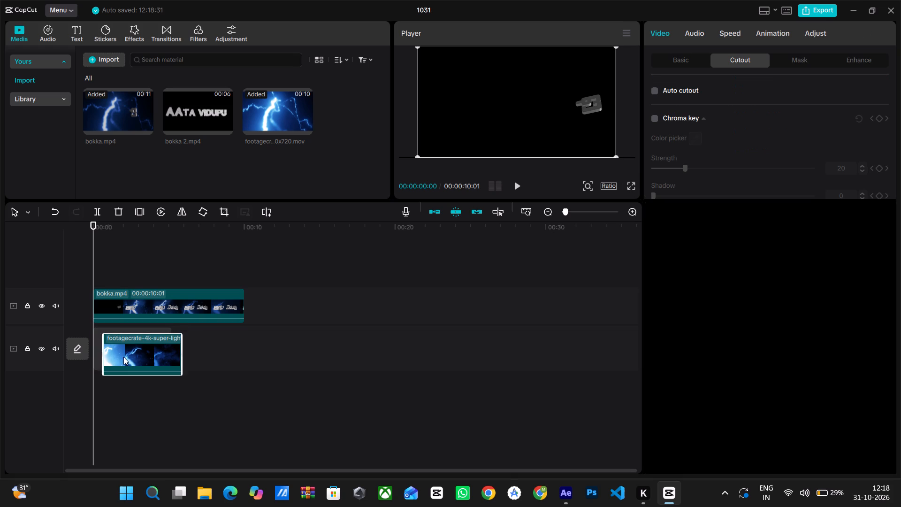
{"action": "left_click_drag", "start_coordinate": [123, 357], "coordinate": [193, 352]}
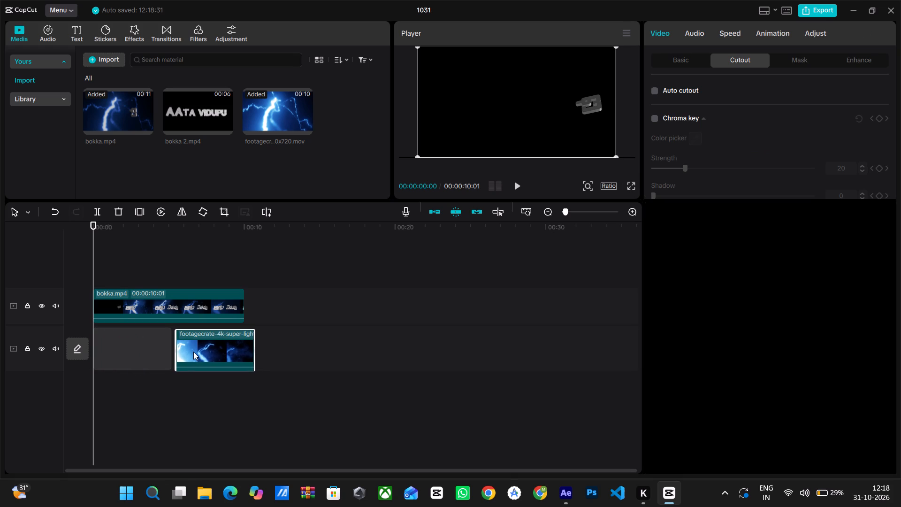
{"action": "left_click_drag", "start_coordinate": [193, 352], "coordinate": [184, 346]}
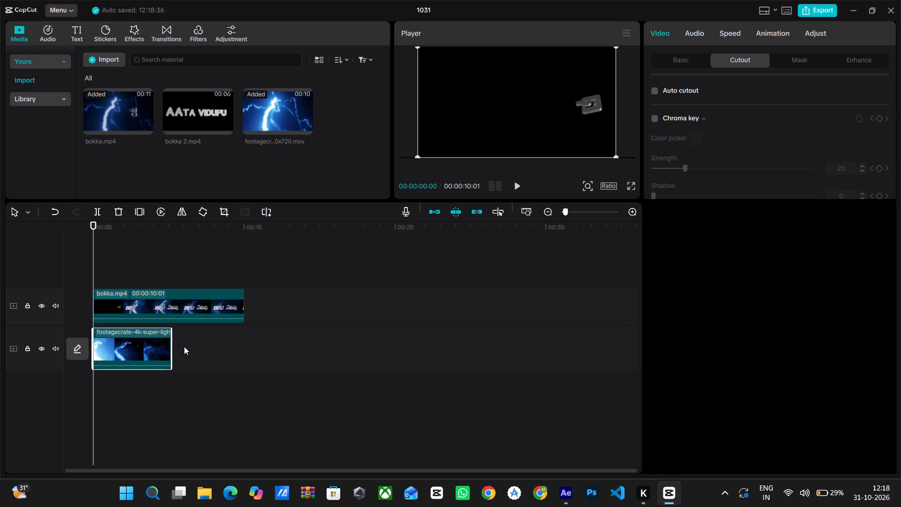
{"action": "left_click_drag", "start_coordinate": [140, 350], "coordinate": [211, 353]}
Preview the CapCut timeline from the start with bokka.mp4 over the lightning clip.
{"action": "key", "text": "space"}
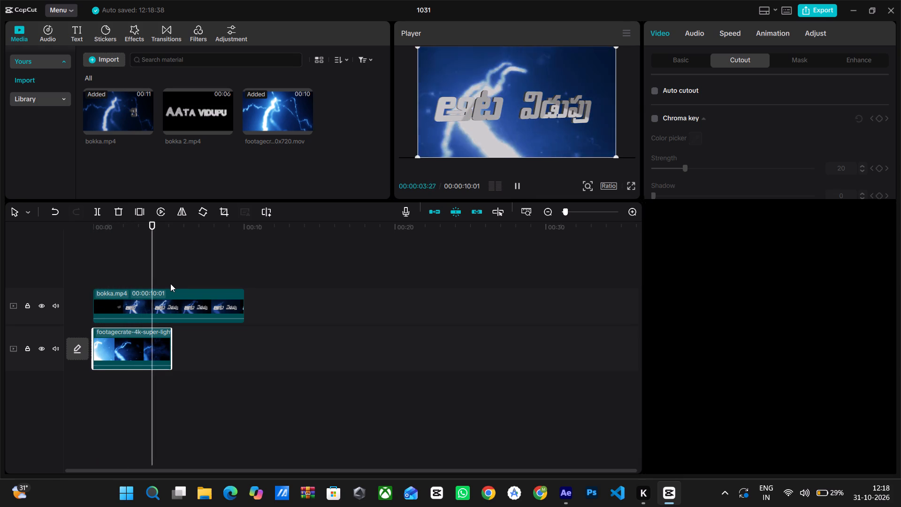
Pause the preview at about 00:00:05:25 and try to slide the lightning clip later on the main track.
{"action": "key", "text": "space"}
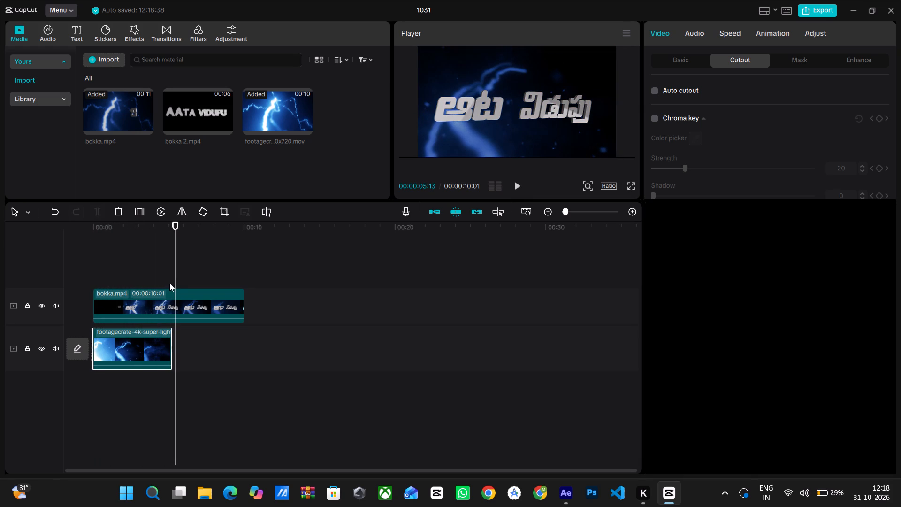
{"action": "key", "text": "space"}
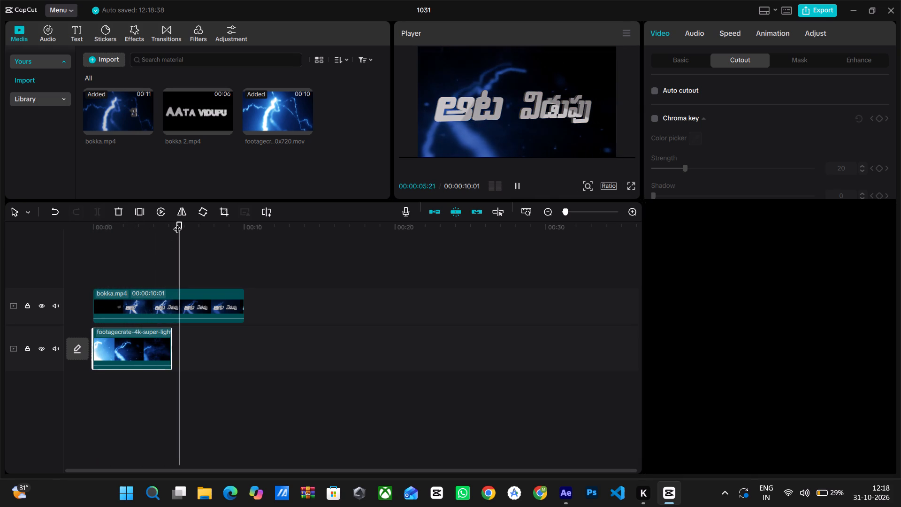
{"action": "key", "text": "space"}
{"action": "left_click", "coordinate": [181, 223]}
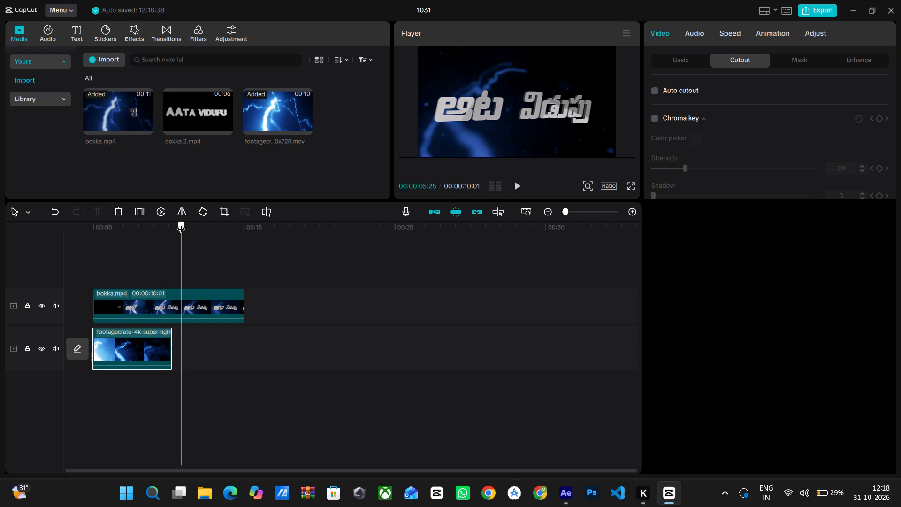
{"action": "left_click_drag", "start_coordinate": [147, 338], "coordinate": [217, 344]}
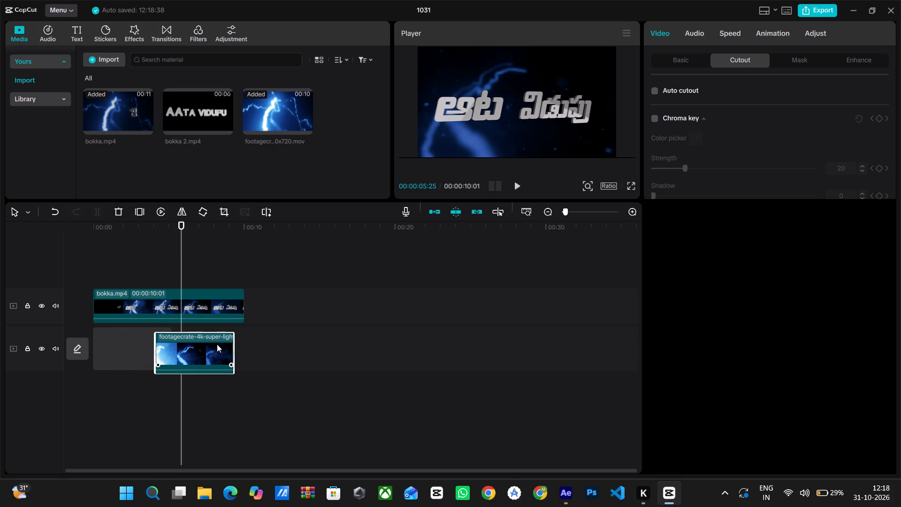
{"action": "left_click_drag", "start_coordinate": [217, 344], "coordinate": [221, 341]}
Extend the start of the lightning clip on the main track to restore its full 00:00:09:19 length.
{"action": "left_click", "coordinate": [134, 351]}
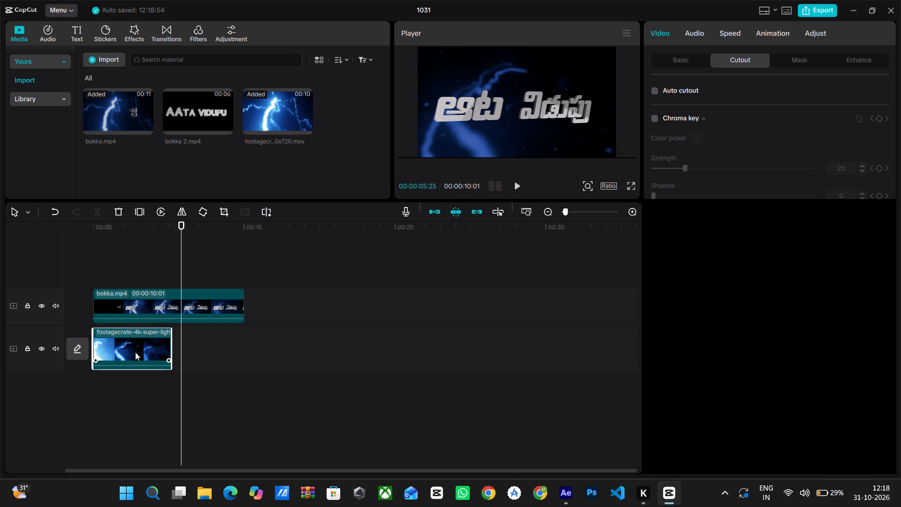
{"action": "left_click_drag", "start_coordinate": [90, 351], "coordinate": [53, 360]}
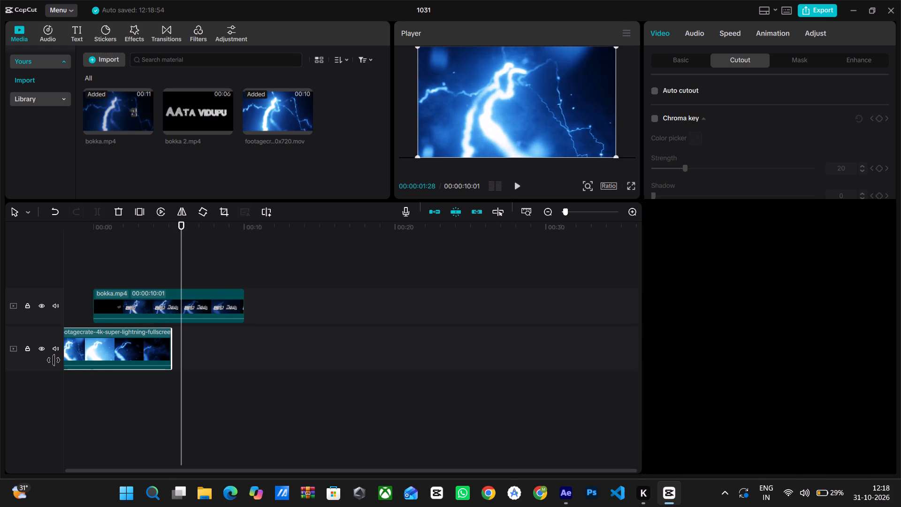
{"action": "left_click_drag", "start_coordinate": [53, 360], "coordinate": [0, 368]}
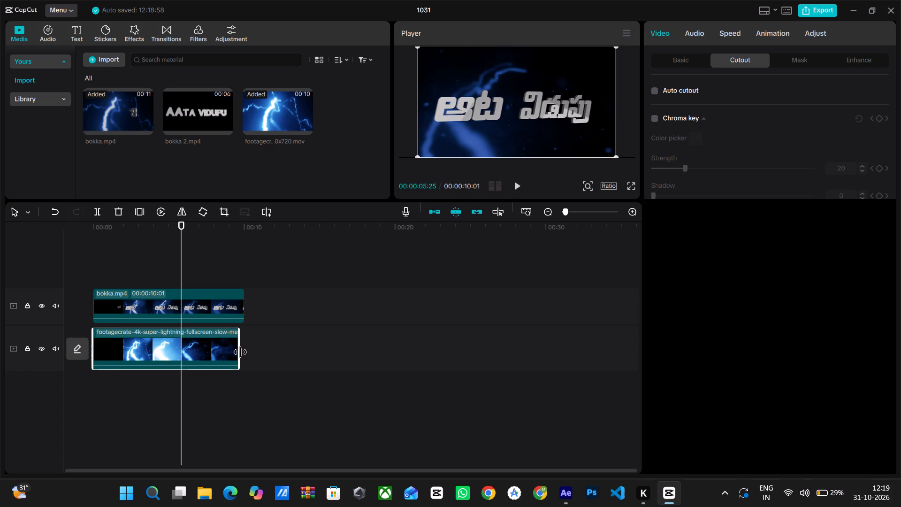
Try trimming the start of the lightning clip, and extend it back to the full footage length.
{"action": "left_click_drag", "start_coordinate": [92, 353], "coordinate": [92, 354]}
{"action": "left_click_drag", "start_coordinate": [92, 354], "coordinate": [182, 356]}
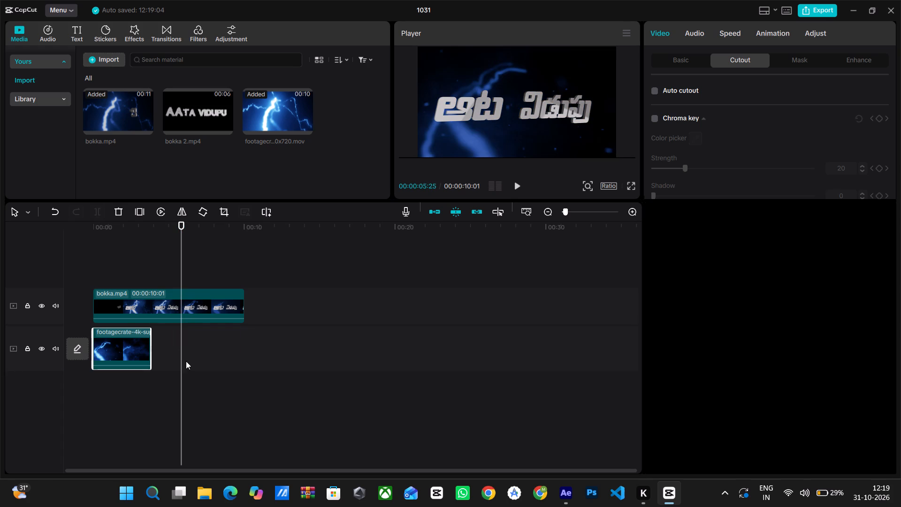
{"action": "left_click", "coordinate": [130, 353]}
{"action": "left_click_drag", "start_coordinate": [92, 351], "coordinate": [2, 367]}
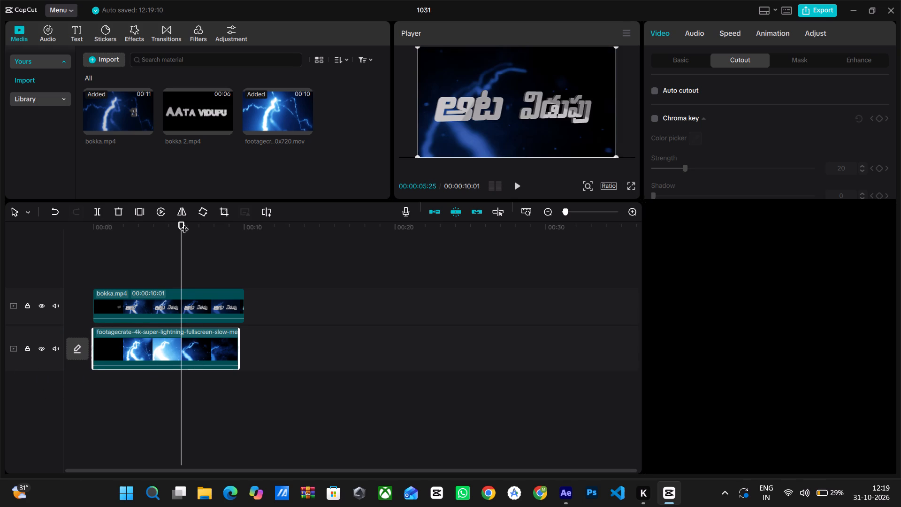
Play the timeline repeatedly from the start to compare bokka.mp4's lightning timing with the full lightning clip.
{"action": "left_click_drag", "start_coordinate": [179, 223], "coordinate": [30, 267]}
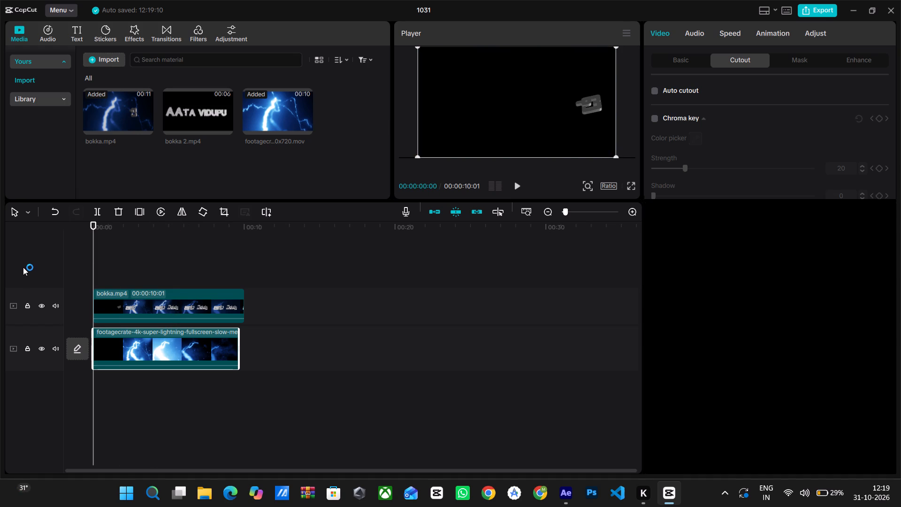
{"action": "key", "text": "space"}
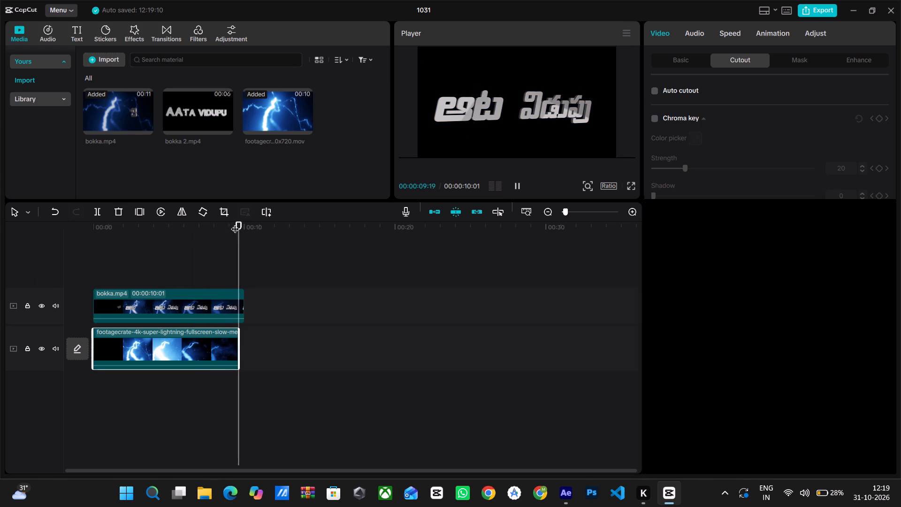
{"action": "left_click_drag", "start_coordinate": [235, 223], "coordinate": [140, 239]}
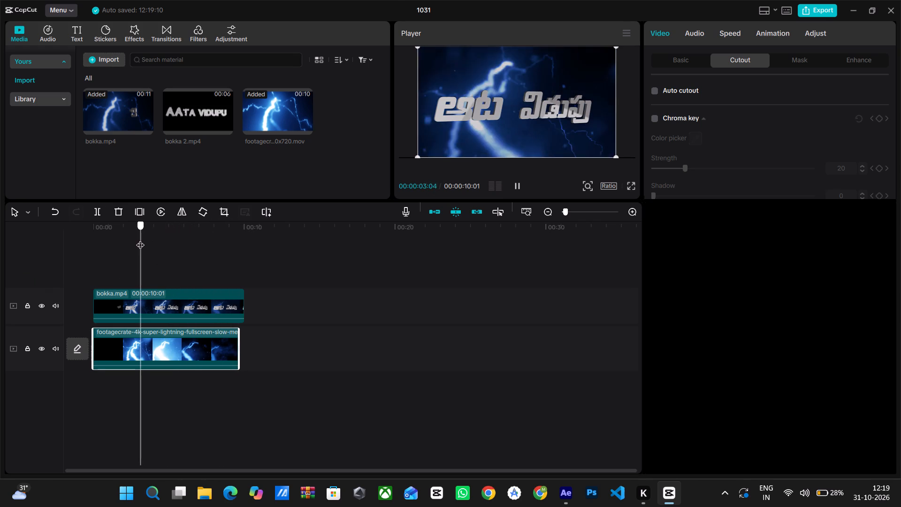
{"action": "left_click_drag", "start_coordinate": [140, 239], "coordinate": [23, 265]}
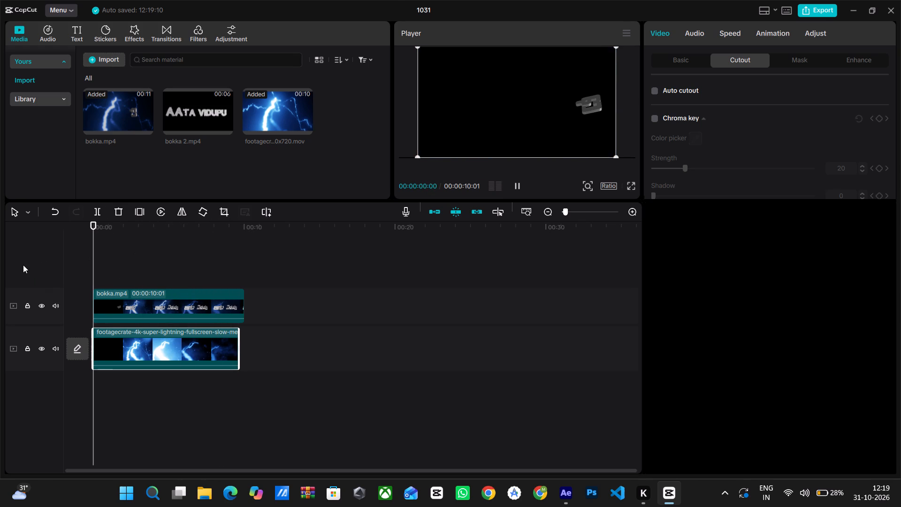
{"action": "key", "text": "space"}
{"action": "key", "text": "space"}
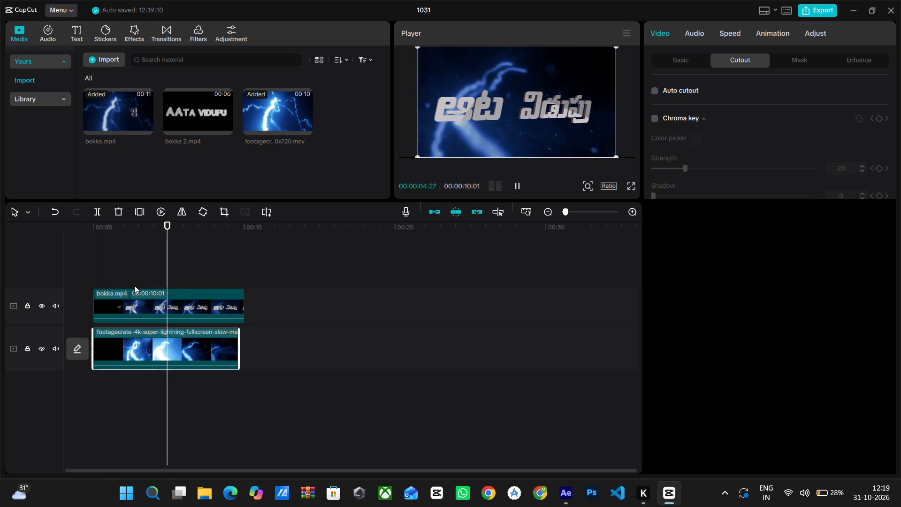
{"action": "left_click_drag", "start_coordinate": [194, 223], "coordinate": [108, 238]}
{"action": "key", "text": "space"}
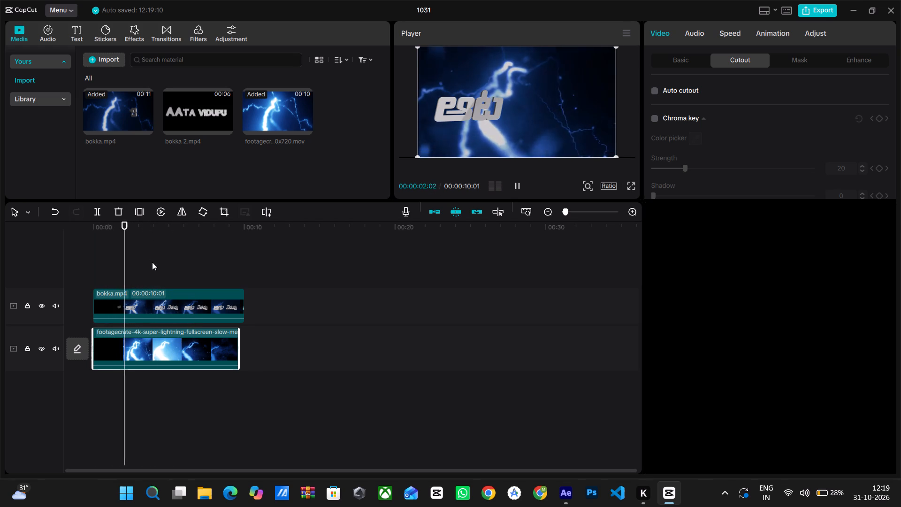
{"action": "key", "text": "space"}
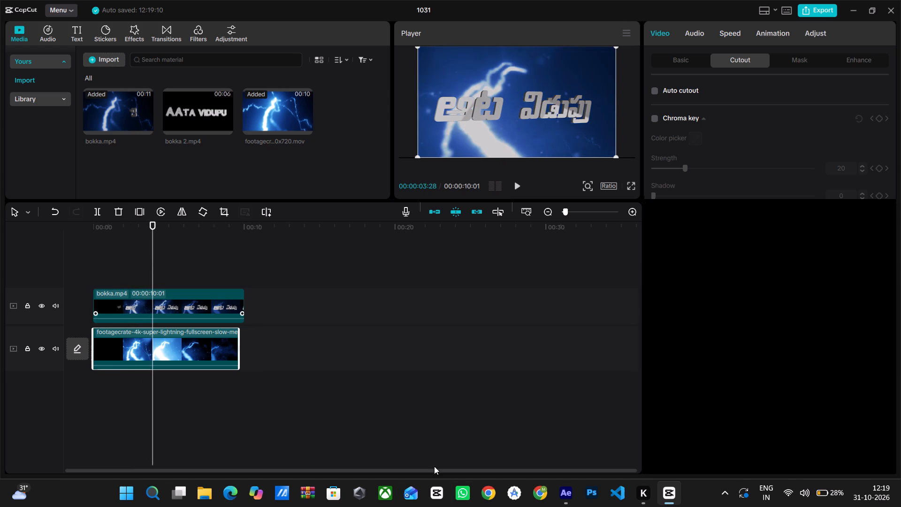
Switch to After Effects and scrub the bokka 2 composition from the start to 0;00;03;20 to check the lightning flash.
{"action": "left_click", "coordinate": [559, 496]}
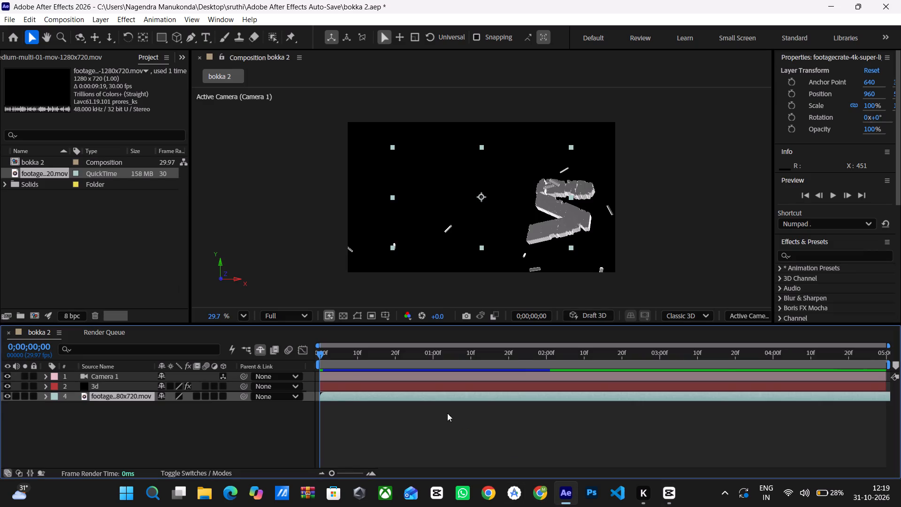
{"action": "left_click", "coordinate": [347, 398]}
{"action": "left_click_drag", "start_coordinate": [320, 353], "coordinate": [688, 348]}
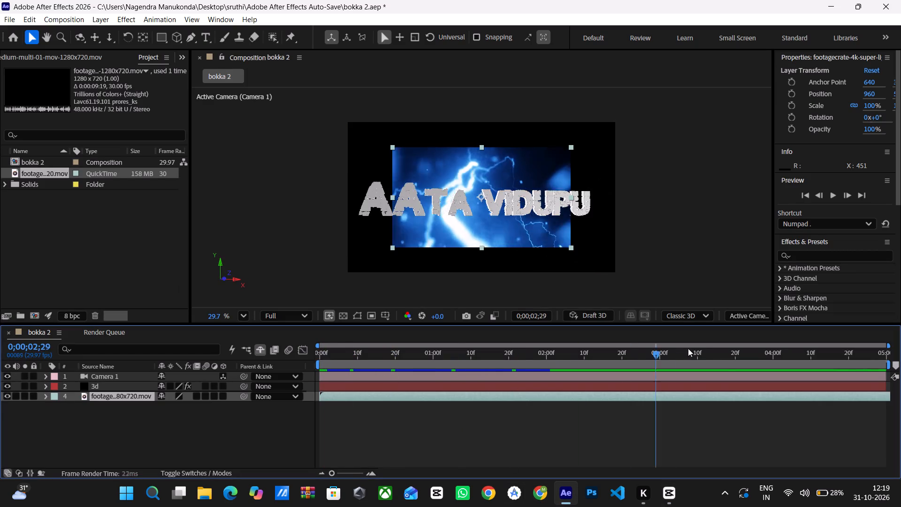
{"action": "left_click_drag", "start_coordinate": [688, 348], "coordinate": [727, 353]}
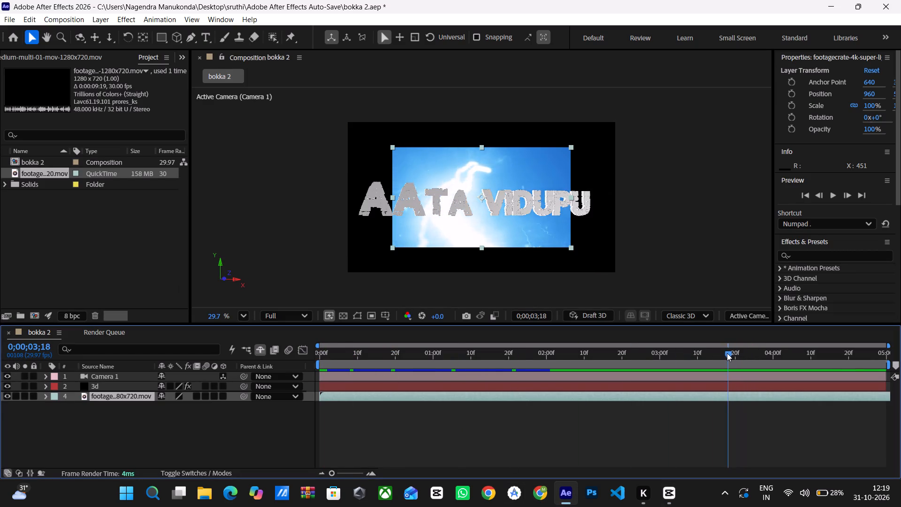
{"action": "left_click_drag", "start_coordinate": [727, 353], "coordinate": [735, 353]}
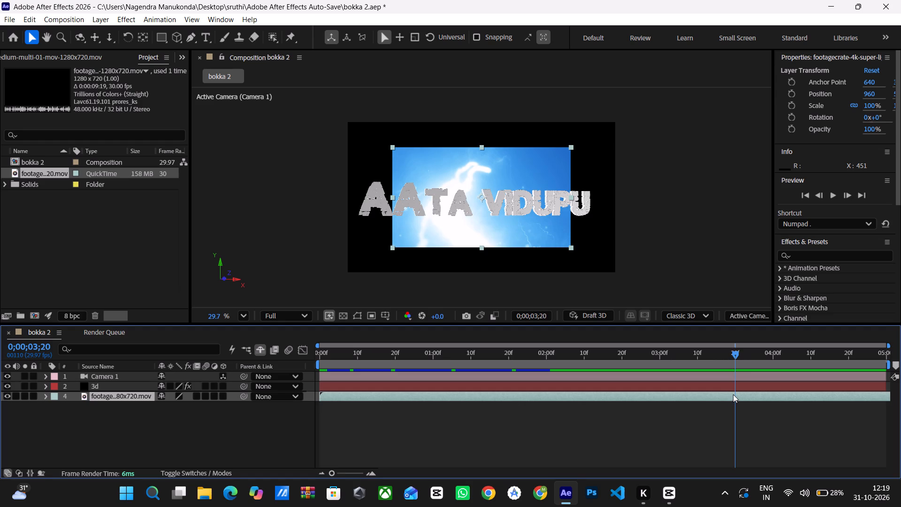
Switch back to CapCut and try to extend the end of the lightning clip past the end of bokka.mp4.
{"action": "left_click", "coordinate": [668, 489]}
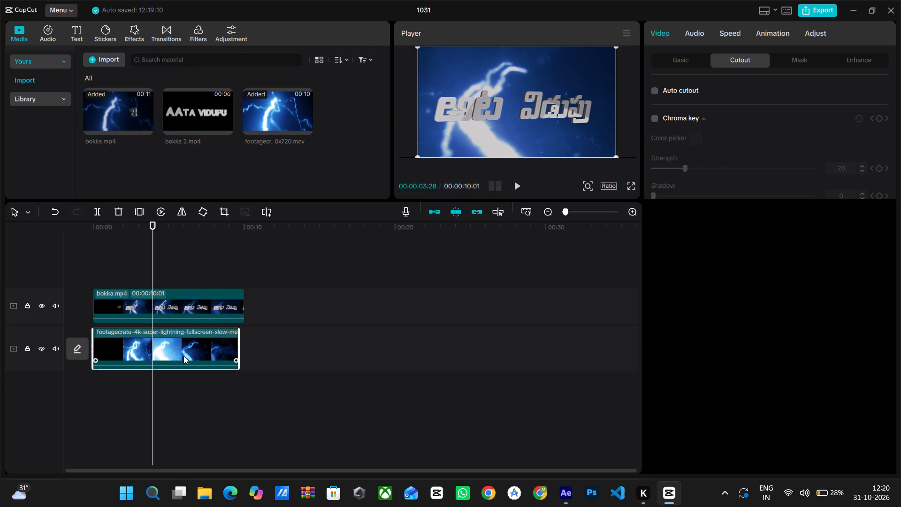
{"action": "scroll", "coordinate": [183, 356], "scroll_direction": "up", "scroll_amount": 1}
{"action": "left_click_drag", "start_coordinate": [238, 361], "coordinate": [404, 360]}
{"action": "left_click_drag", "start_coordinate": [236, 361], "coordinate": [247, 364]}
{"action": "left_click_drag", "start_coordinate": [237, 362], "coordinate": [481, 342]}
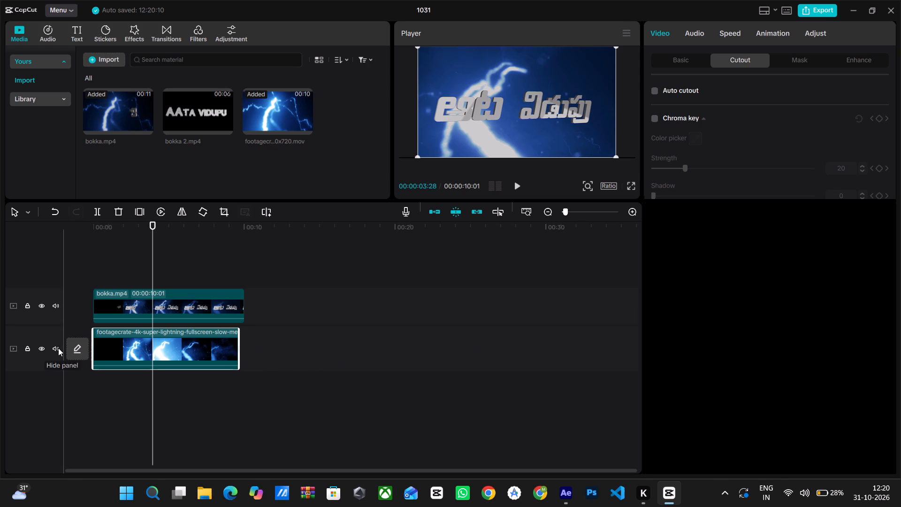
Examine bokka.mp4 and the lightning clip at frame level around 00:00:03:28 to compare where the bright flash falls.
{"action": "scroll", "coordinate": [58, 348], "scroll_direction": "up", "scroll_amount": 7, "text": "ctrl"}
{"action": "scroll", "coordinate": [173, 406], "scroll_direction": "up", "scroll_amount": 8, "text": "ctrl"}
{"action": "scroll", "coordinate": [173, 406], "scroll_direction": "right", "scroll_amount": 1}
{"action": "scroll", "coordinate": [173, 406], "scroll_direction": "up", "scroll_amount": 1, "text": "ctrl"}
{"action": "scroll", "coordinate": [173, 406], "scroll_direction": "right", "scroll_amount": 1, "text": "ctrl"}
{"action": "scroll", "coordinate": [173, 406], "scroll_direction": "up", "scroll_amount": 1, "text": "ctrl"}
{"action": "scroll", "coordinate": [173, 406], "scroll_direction": "right", "scroll_amount": 1, "text": "ctrl"}
{"action": "scroll", "coordinate": [173, 406], "scroll_direction": "up", "scroll_amount": 4, "text": "ctrl"}
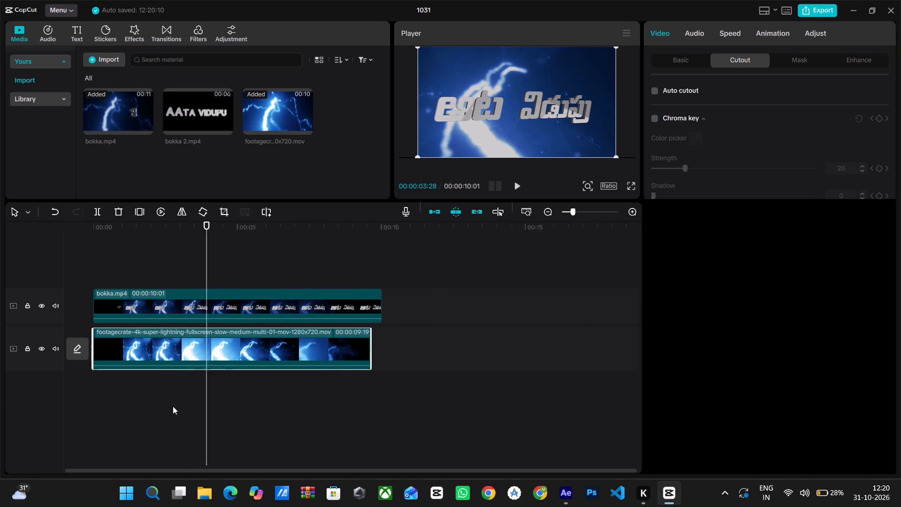
{"action": "scroll", "coordinate": [173, 406], "scroll_direction": "up", "scroll_amount": 3, "text": "ctrl"}
{"action": "scroll", "coordinate": [173, 406], "scroll_direction": "right", "scroll_amount": 1}
{"action": "scroll", "coordinate": [173, 406], "scroll_direction": "up", "scroll_amount": 12, "text": "ctrl"}
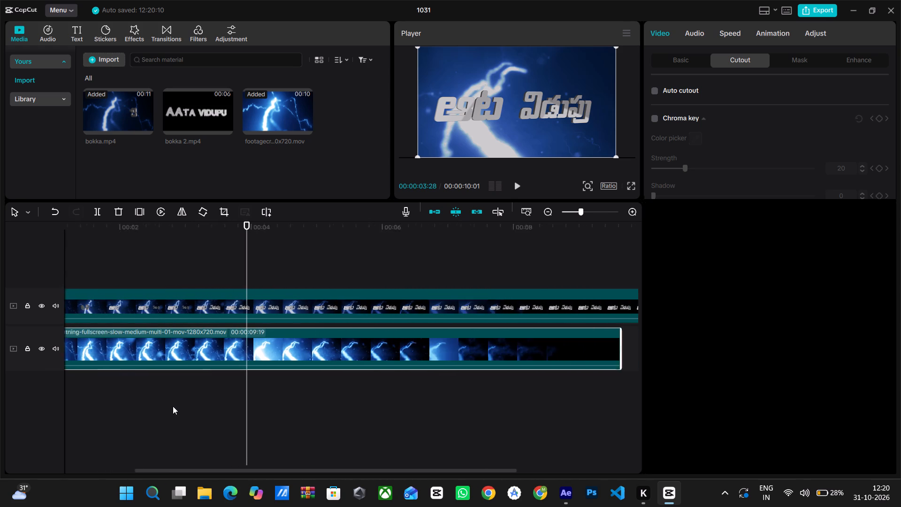
{"action": "scroll", "coordinate": [173, 406], "scroll_direction": "up", "scroll_amount": 13, "text": "ctrl"}
{"action": "scroll", "coordinate": [171, 407], "scroll_direction": "right", "scroll_amount": 1}
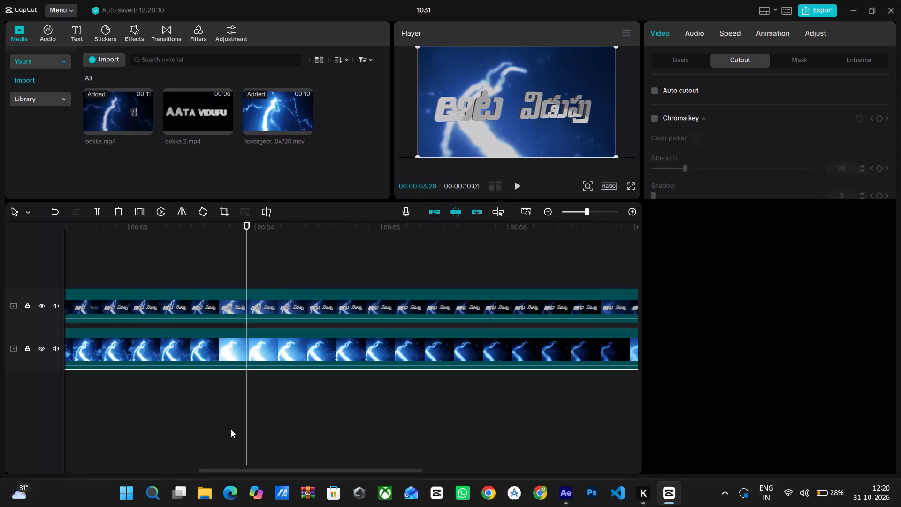
{"action": "scroll", "coordinate": [231, 430], "scroll_direction": "right", "scroll_amount": 1}
{"action": "scroll", "coordinate": [205, 393], "scroll_direction": "right", "scroll_amount": 1}
{"action": "scroll", "coordinate": [205, 393], "scroll_direction": "up", "scroll_amount": 1, "text": "ctrl"}
{"action": "scroll", "coordinate": [205, 394], "scroll_direction": "right", "scroll_amount": 1, "text": "ctrl"}
{"action": "scroll", "coordinate": [205, 394], "scroll_direction": "up", "scroll_amount": 2, "text": "ctrl"}
{"action": "scroll", "coordinate": [205, 394], "scroll_direction": "right", "scroll_amount": 1, "text": "ctrl"}
{"action": "scroll", "coordinate": [206, 394], "scroll_direction": "up", "scroll_amount": 1, "text": "ctrl"}
{"action": "scroll", "coordinate": [206, 394], "scroll_direction": "right", "scroll_amount": 1, "text": "ctrl"}
{"action": "scroll", "coordinate": [206, 394], "scroll_direction": "up", "scroll_amount": 1, "text": "ctrl"}
{"action": "scroll", "coordinate": [206, 394], "scroll_direction": "right", "scroll_amount": 1, "text": "ctrl"}
{"action": "scroll", "coordinate": [206, 395], "scroll_direction": "up", "scroll_amount": 1, "text": "ctrl"}
{"action": "scroll", "coordinate": [206, 395], "scroll_direction": "right", "scroll_amount": 1, "text": "ctrl"}
{"action": "scroll", "coordinate": [206, 395], "scroll_direction": "up", "scroll_amount": 1, "text": "ctrl"}
{"action": "scroll", "coordinate": [206, 395], "scroll_direction": "right", "scroll_amount": 1, "text": "ctrl"}
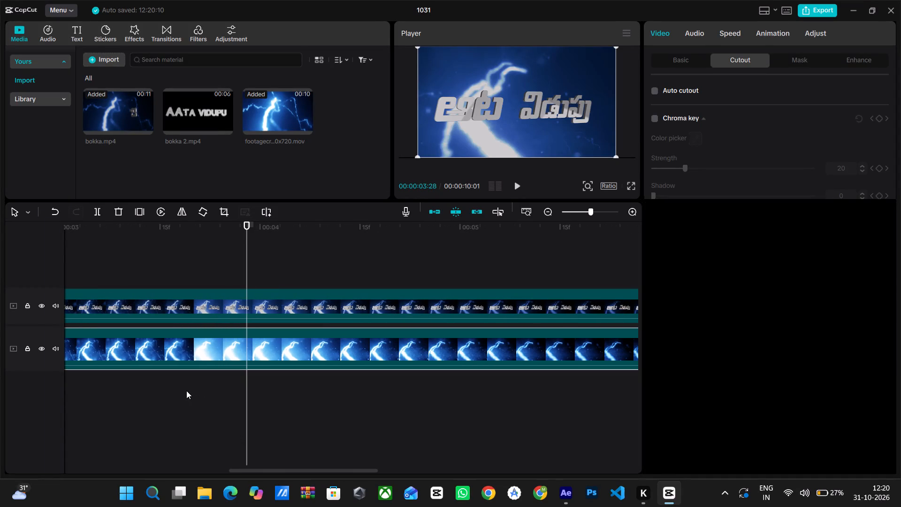
{"action": "scroll", "coordinate": [186, 391], "scroll_direction": "right", "scroll_amount": 1}
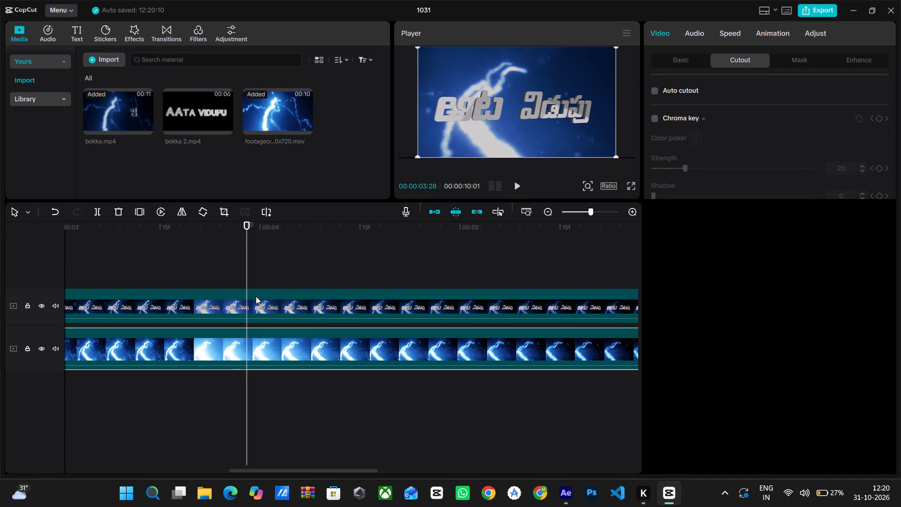
{"action": "left_click", "coordinate": [262, 302]}
{"action": "scroll", "coordinate": [262, 302], "scroll_direction": "right", "scroll_amount": 1}
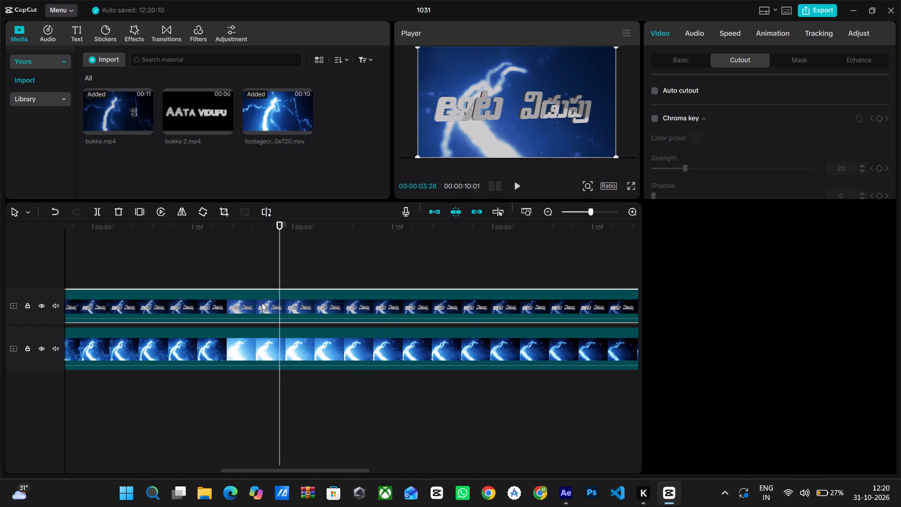
{"action": "scroll", "coordinate": [262, 303], "scroll_direction": "up", "scroll_amount": 11, "text": "ctrl"}
{"action": "scroll", "coordinate": [262, 303], "scroll_direction": "right", "scroll_amount": 1}
{"action": "scroll", "coordinate": [262, 303], "scroll_direction": "up", "scroll_amount": 4, "text": "ctrl"}
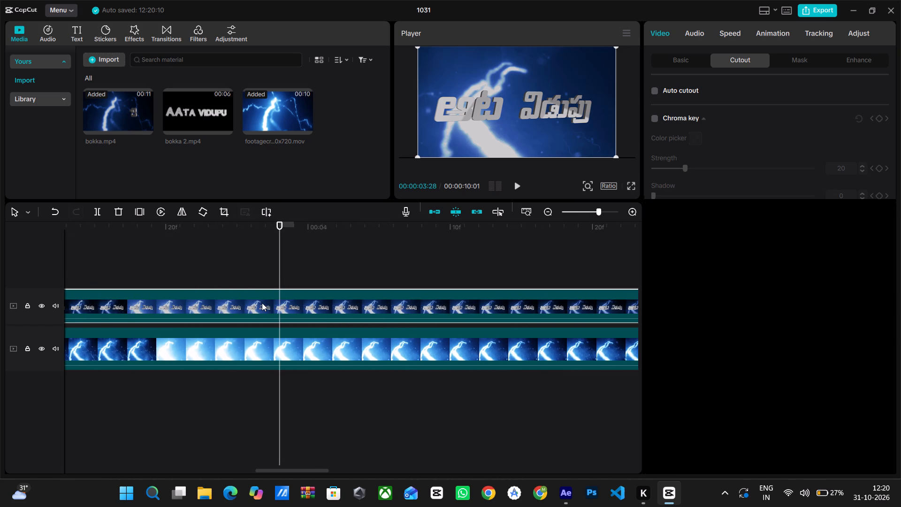
{"action": "scroll", "coordinate": [262, 303], "scroll_direction": "up", "scroll_amount": 18, "text": "ctrl"}
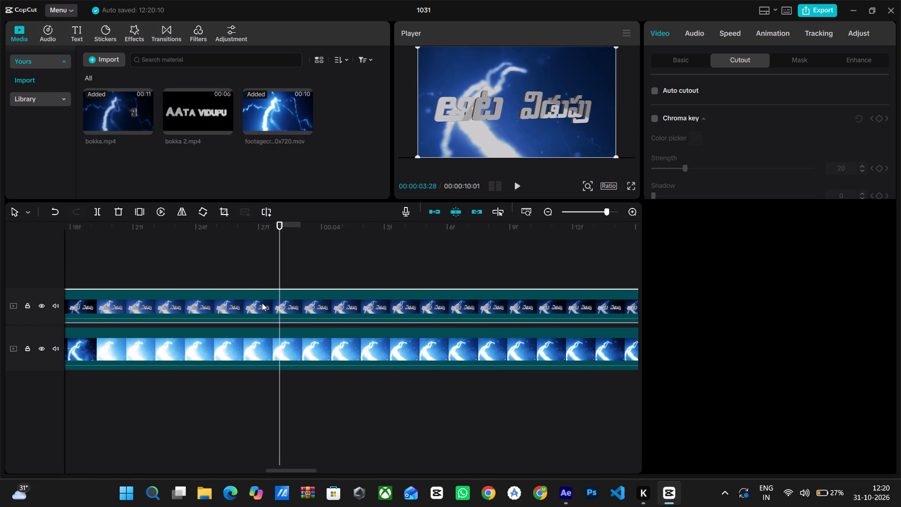
{"action": "scroll", "coordinate": [262, 303], "scroll_direction": "up", "scroll_amount": 16, "text": "ctrl"}
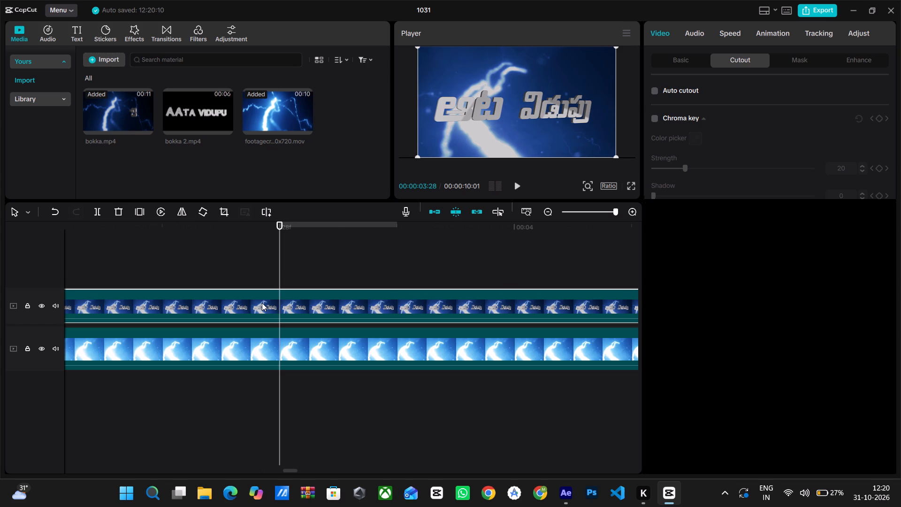
{"action": "scroll", "coordinate": [262, 303], "scroll_direction": "down", "scroll_amount": 11, "text": "ctrl"}
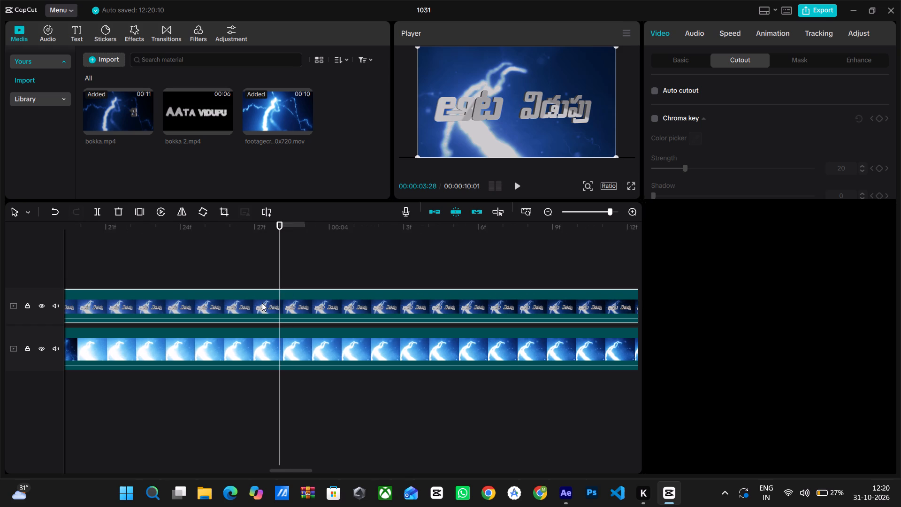
{"action": "scroll", "coordinate": [262, 303], "scroll_direction": "down", "scroll_amount": 1, "text": "ctrl"}
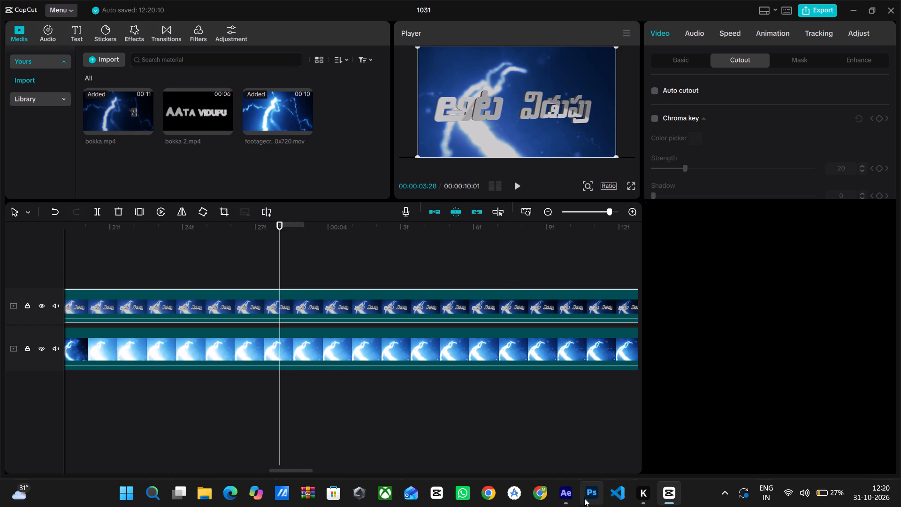
Switch to After Effects and scrub the bokka 2 composition around the lightning flash, stopping at 0;00;03;28.
{"action": "left_click", "coordinate": [573, 497]}
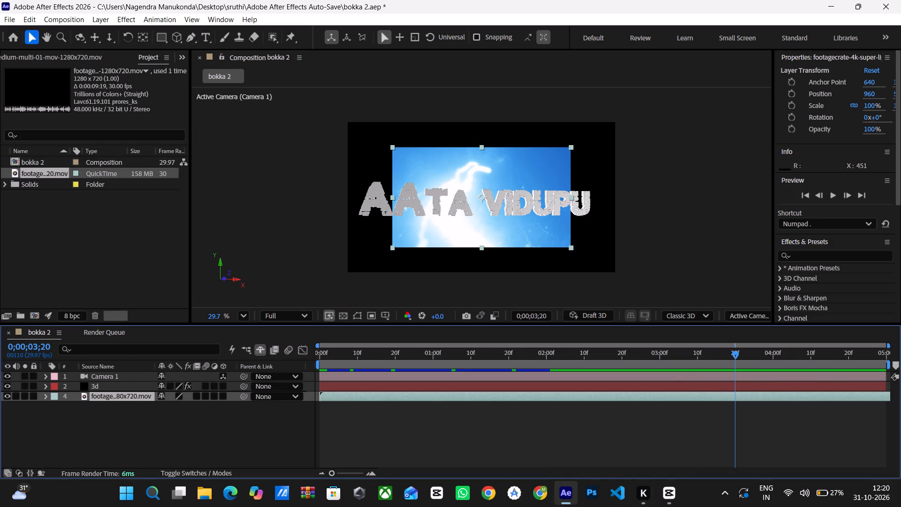
{"action": "left_click", "coordinate": [665, 485]}
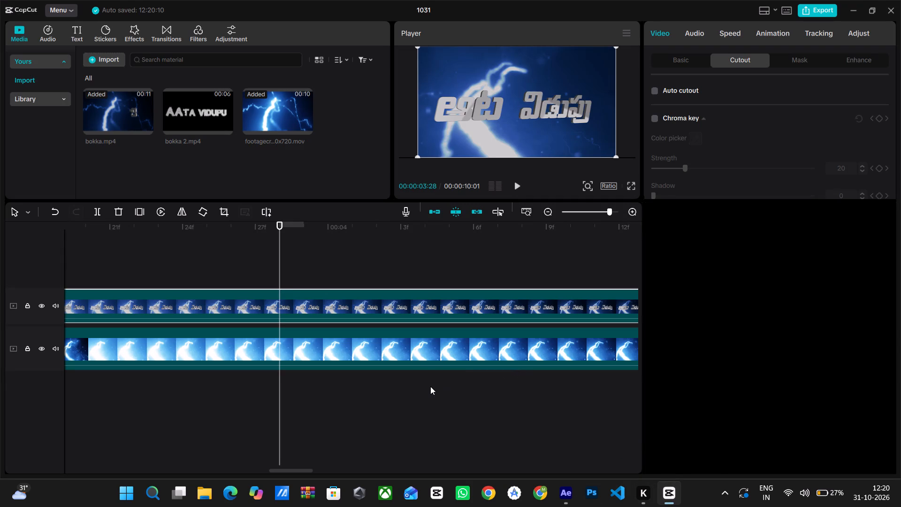
{"action": "left_click", "coordinate": [569, 491]}
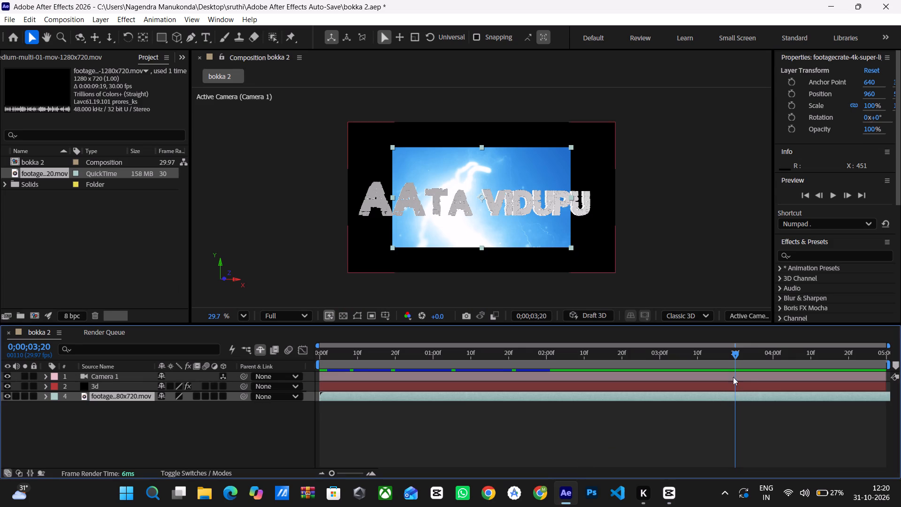
{"action": "scroll", "coordinate": [734, 368], "scroll_direction": "up", "scroll_amount": 7, "text": "ctrl"}
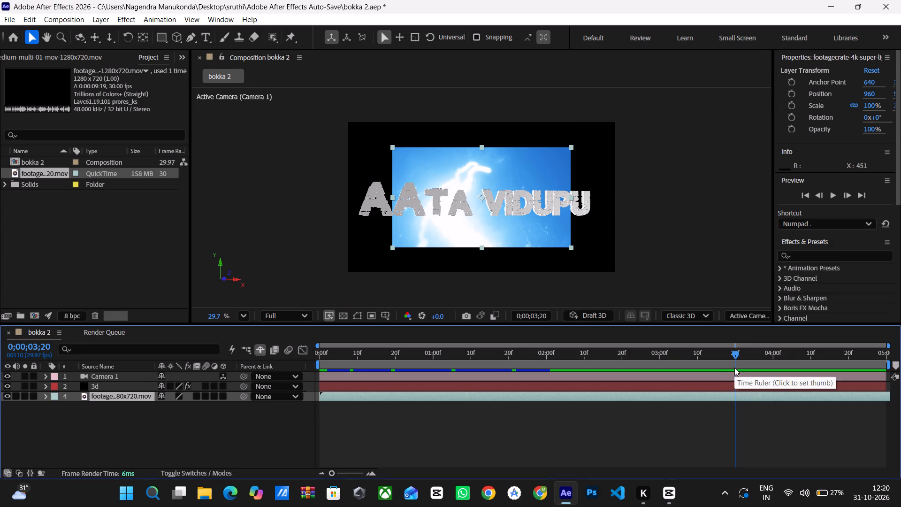
{"action": "scroll", "coordinate": [734, 368], "scroll_direction": "up", "scroll_amount": 3, "text": "ctrl"}
{"action": "scroll", "coordinate": [747, 400], "scroll_direction": "up", "scroll_amount": 7}
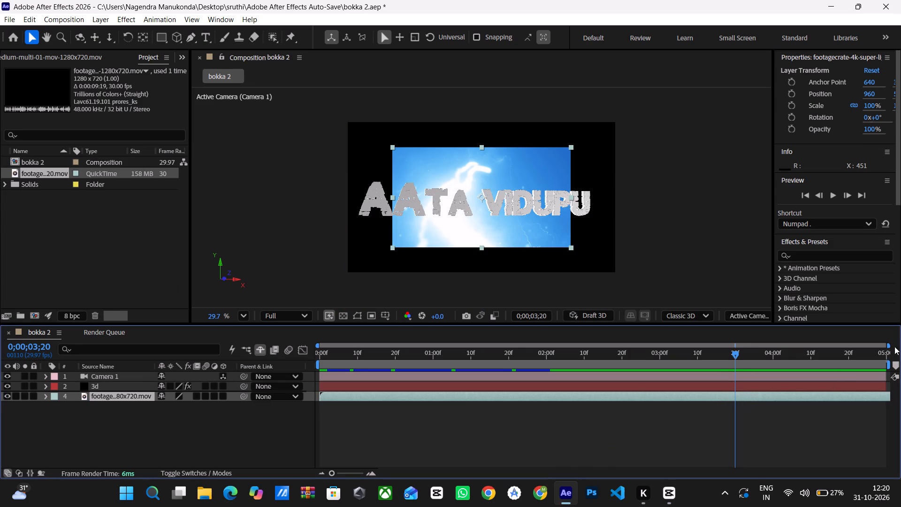
{"action": "left_click_drag", "start_coordinate": [889, 345], "coordinate": [900, 340]}
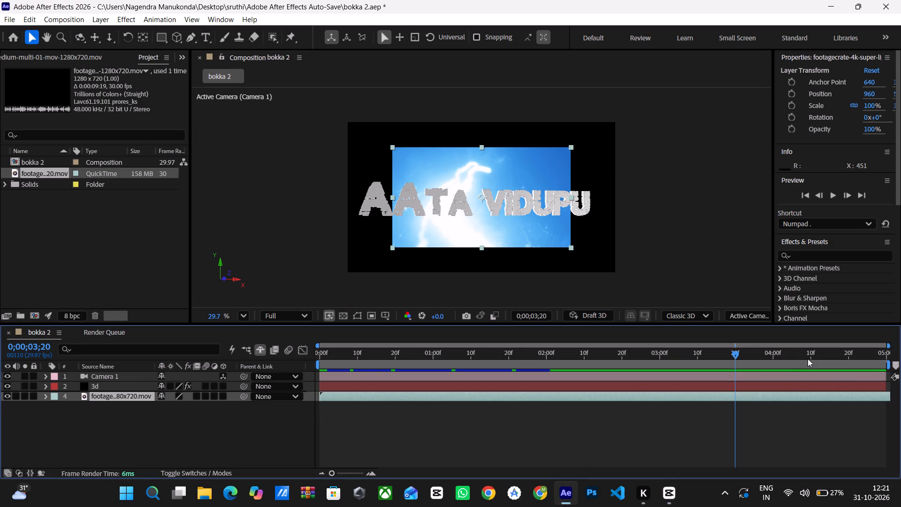
{"action": "scroll", "coordinate": [769, 377], "scroll_direction": "up", "scroll_amount": 9, "text": "ctrl"}
{"action": "left_click", "coordinate": [456, 345]}
{"action": "scroll", "coordinate": [456, 345], "scroll_direction": "up", "scroll_amount": 6, "text": "ctrl"}
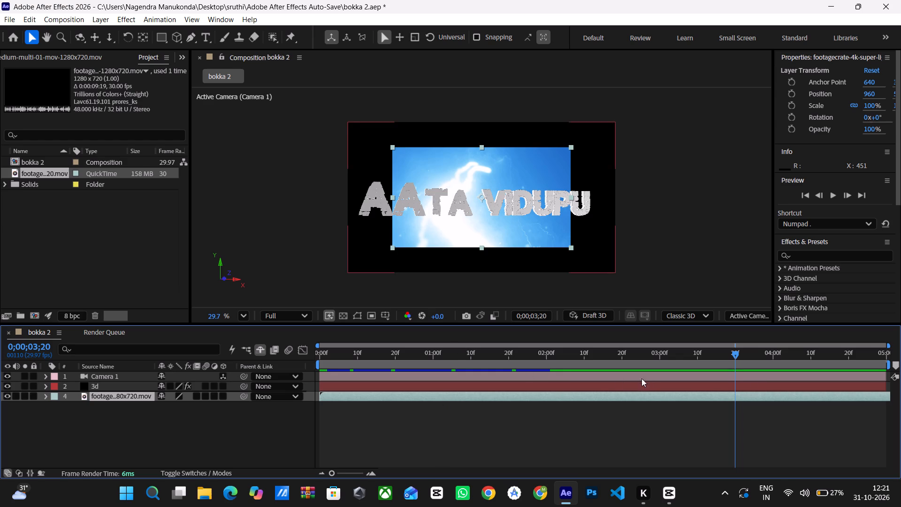
{"action": "scroll", "coordinate": [490, 399], "scroll_direction": "up", "scroll_amount": 7, "text": "ctrl"}
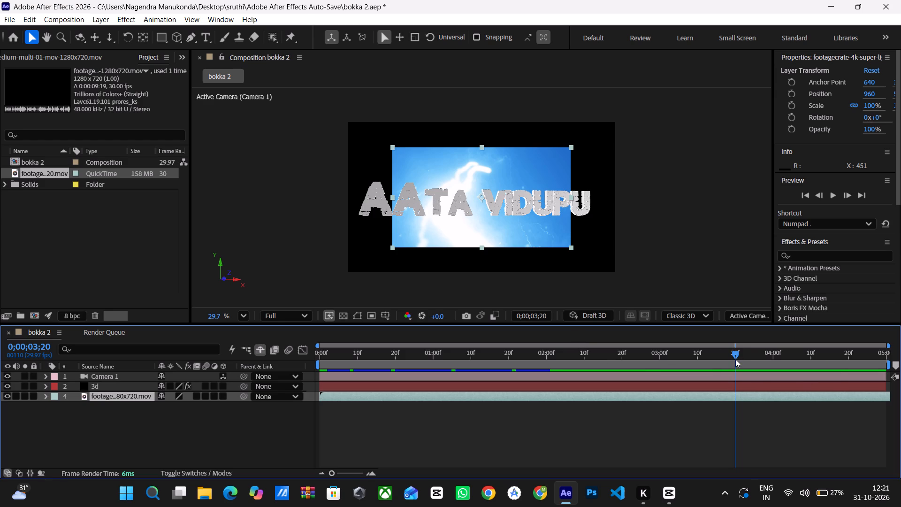
{"action": "left_click_drag", "start_coordinate": [734, 357], "coordinate": [710, 358]}
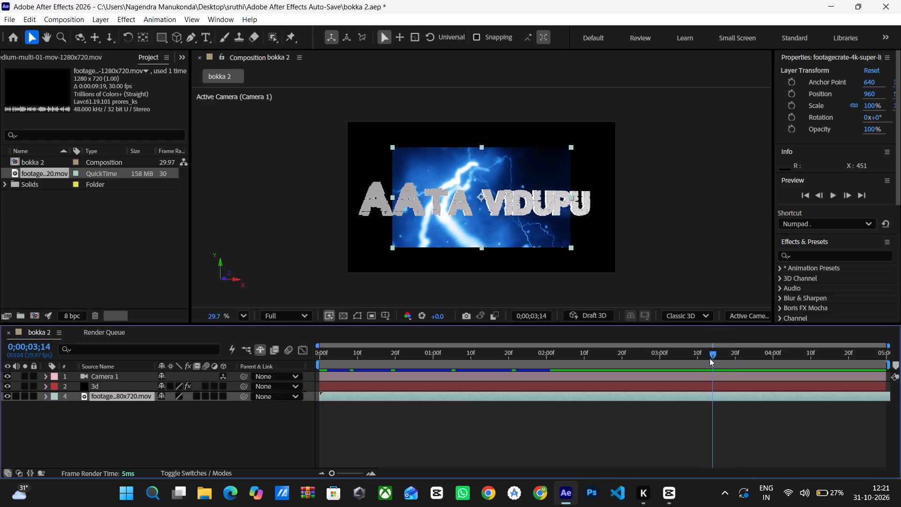
{"action": "left_click_drag", "start_coordinate": [710, 358], "coordinate": [722, 355]}
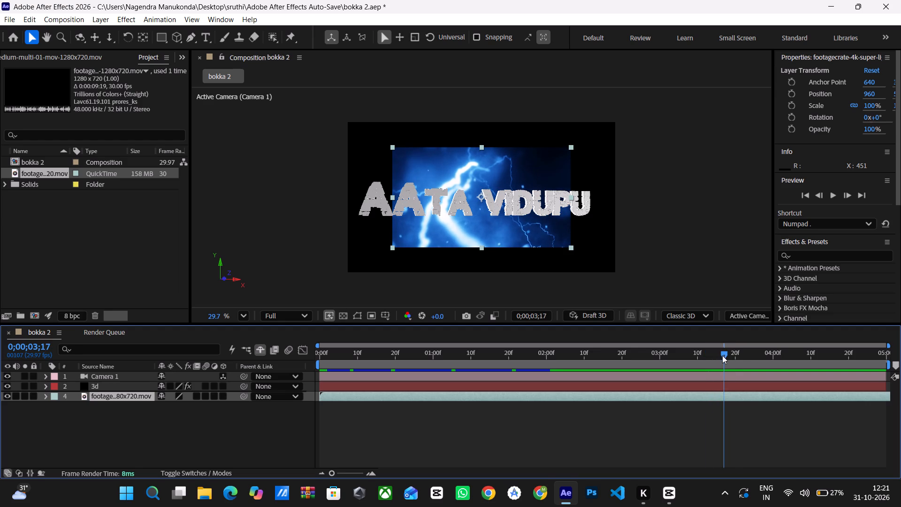
{"action": "left_click_drag", "start_coordinate": [722, 355], "coordinate": [688, 361]}
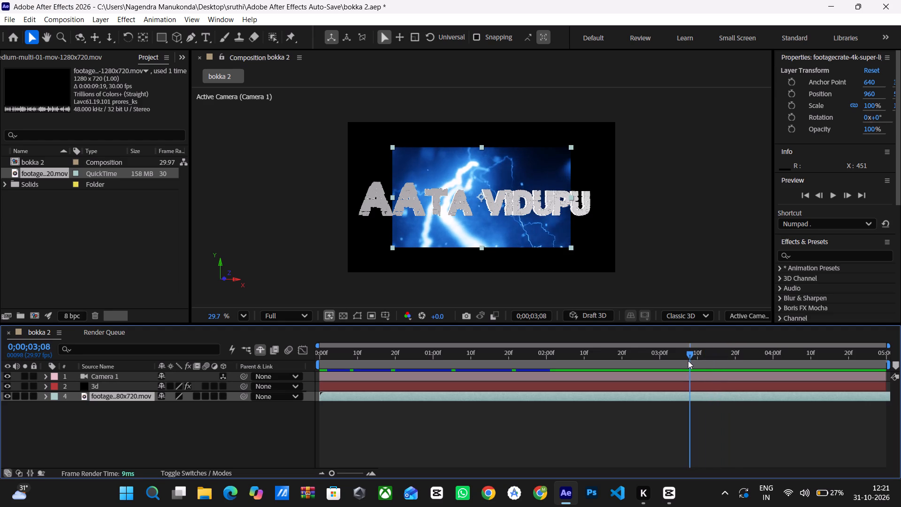
{"action": "left_click_drag", "start_coordinate": [688, 361], "coordinate": [737, 356]}
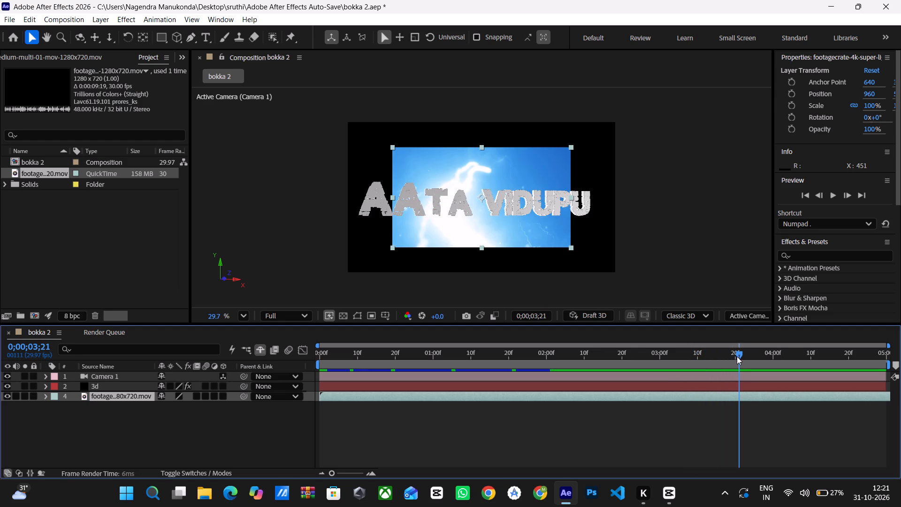
{"action": "left_click_drag", "start_coordinate": [737, 356], "coordinate": [764, 349]}
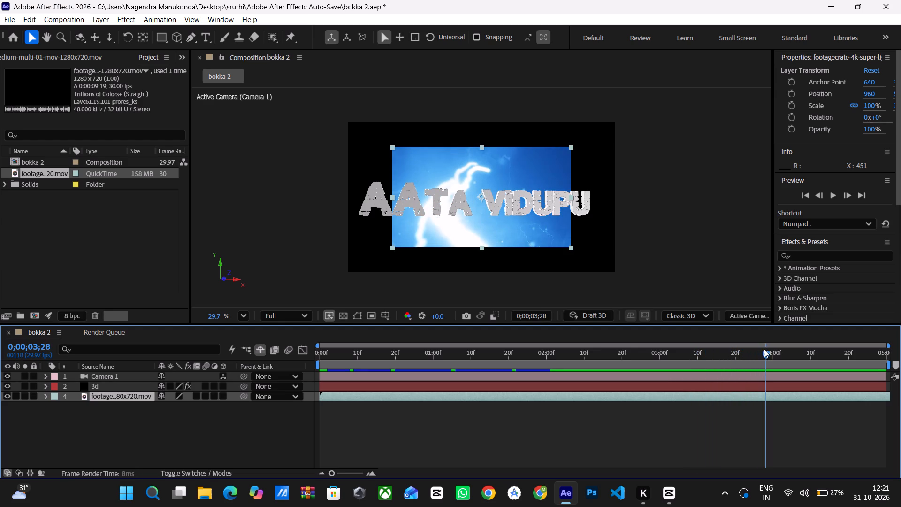
{"action": "left_click_drag", "start_coordinate": [764, 349], "coordinate": [766, 349]}
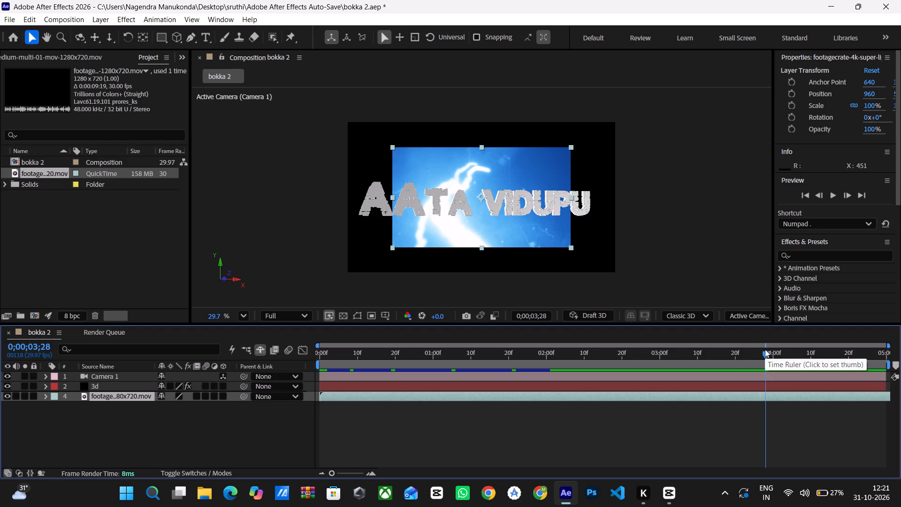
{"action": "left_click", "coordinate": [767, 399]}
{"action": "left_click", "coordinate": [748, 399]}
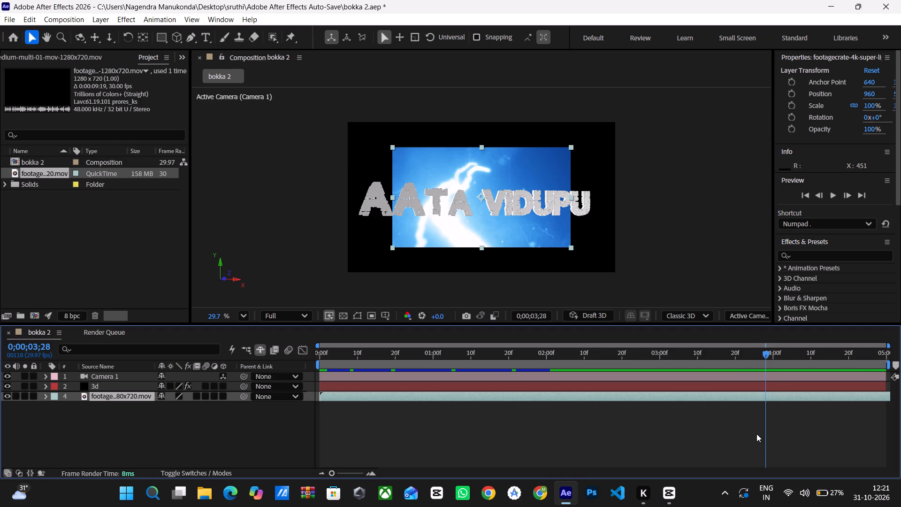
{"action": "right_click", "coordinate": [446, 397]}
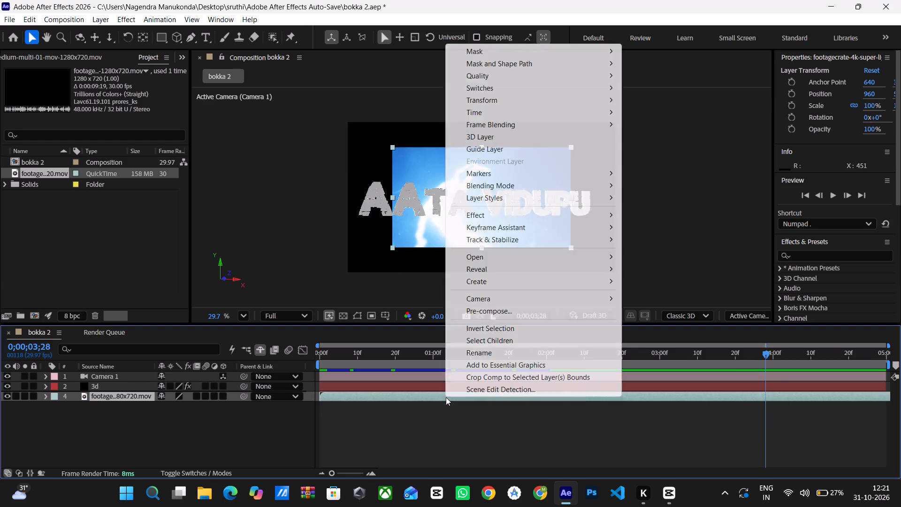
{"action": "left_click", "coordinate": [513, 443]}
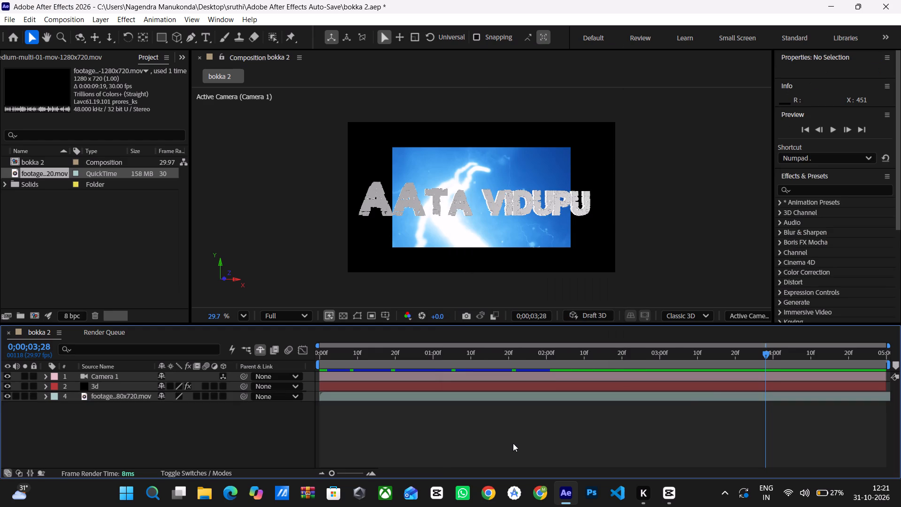
Nudge the lightning footage layer left to an X position of 930 and slightly upward in the composition.
{"action": "left_click", "coordinate": [761, 393]}
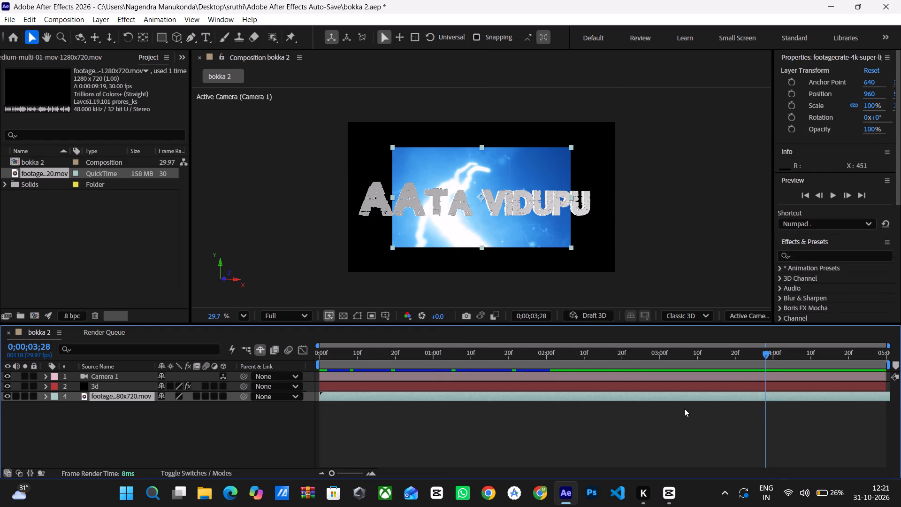
{"action": "key", "text": "shift+Left"}
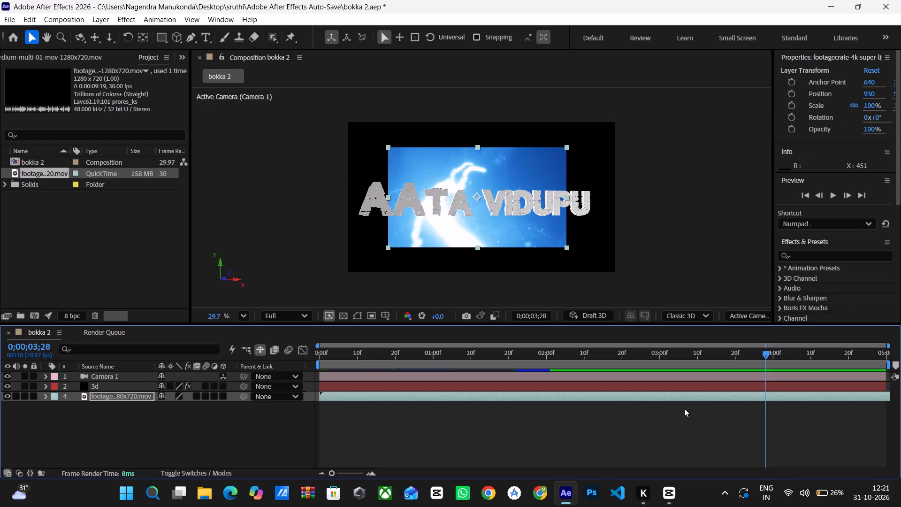
{"action": "key", "text": "shift+Left"}
{"action": "key", "text": "shift+Right"}
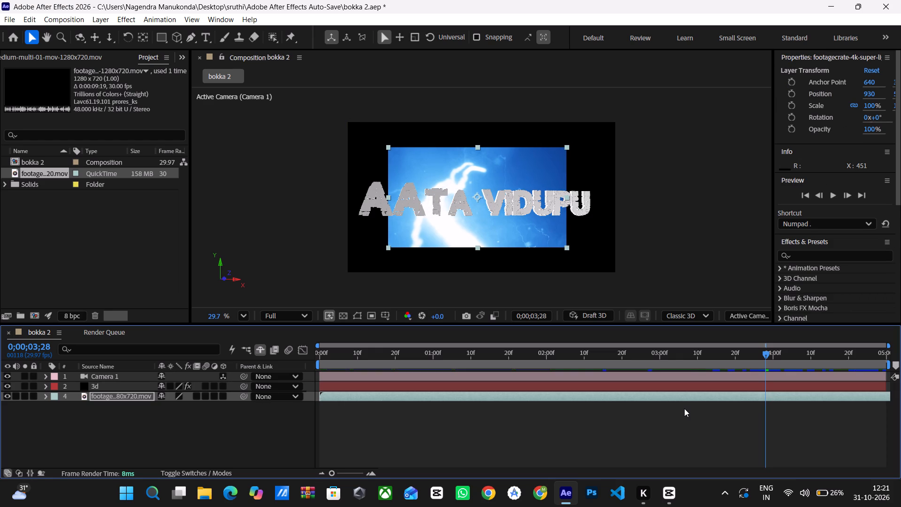
{"action": "key", "text": "shift+Up"}
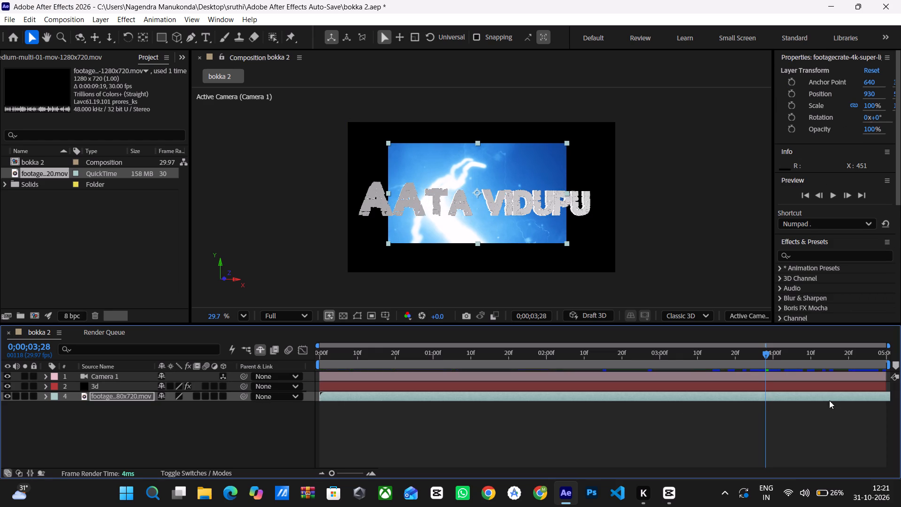
{"action": "left_click", "coordinate": [771, 393]}
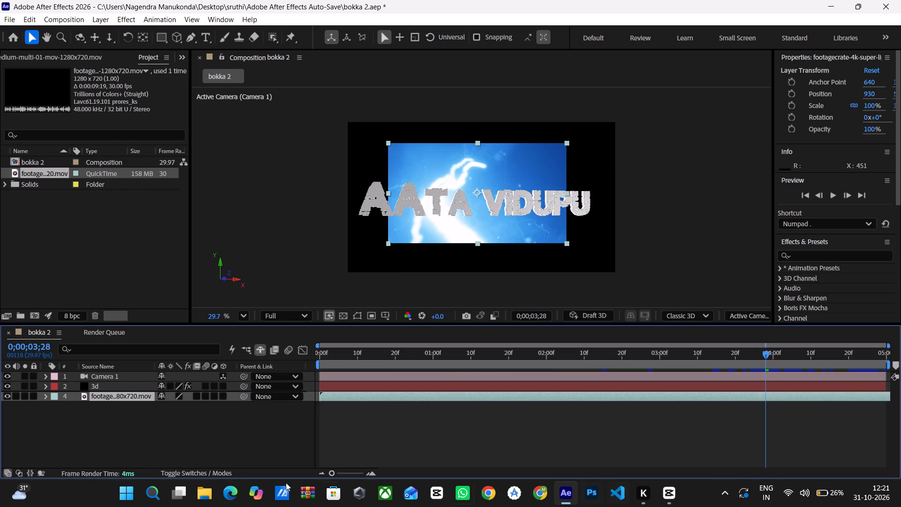
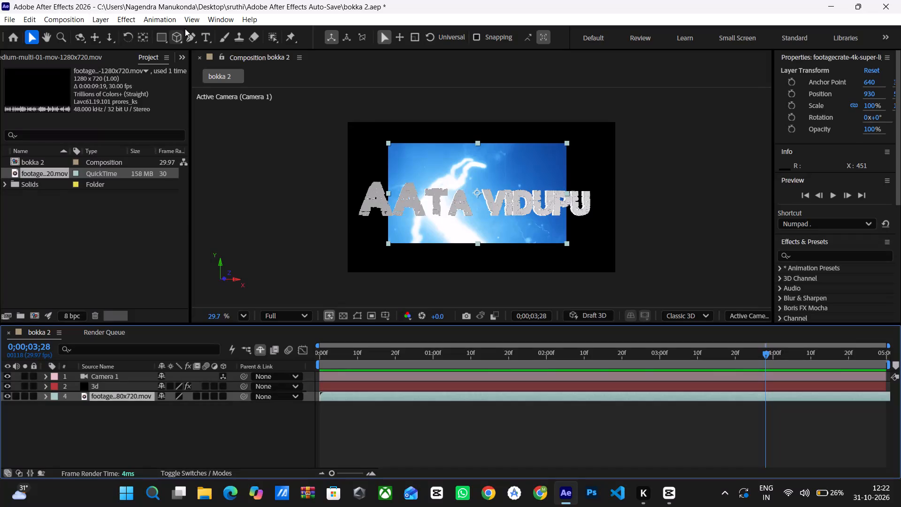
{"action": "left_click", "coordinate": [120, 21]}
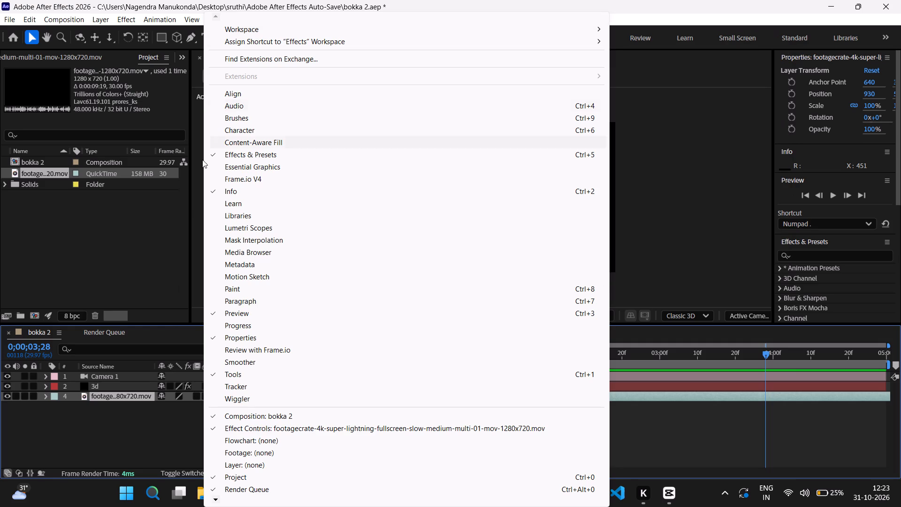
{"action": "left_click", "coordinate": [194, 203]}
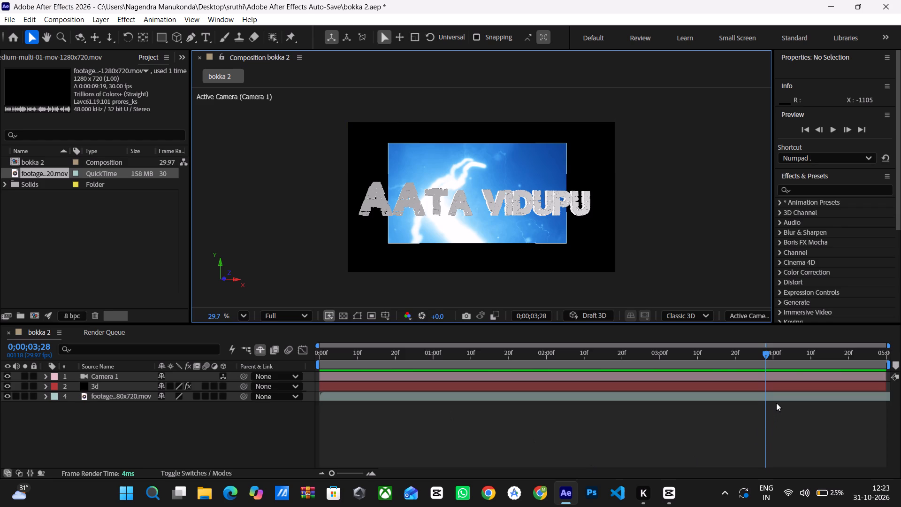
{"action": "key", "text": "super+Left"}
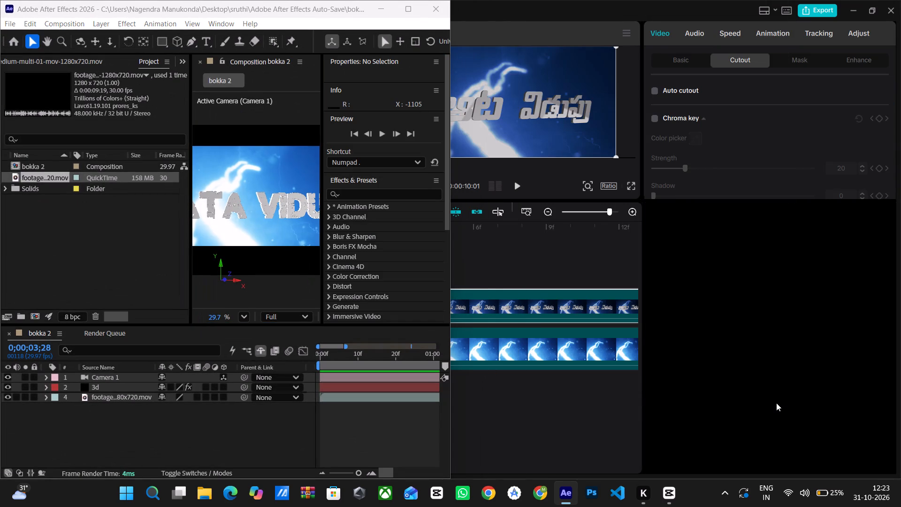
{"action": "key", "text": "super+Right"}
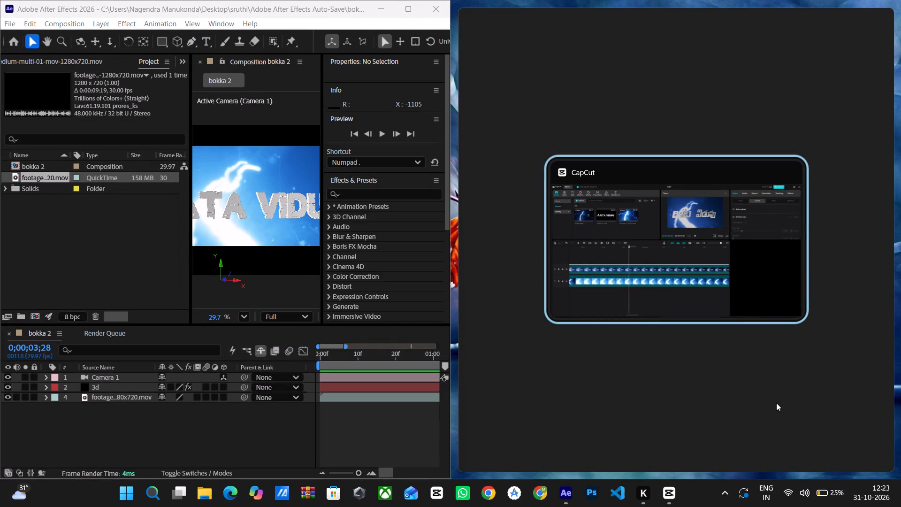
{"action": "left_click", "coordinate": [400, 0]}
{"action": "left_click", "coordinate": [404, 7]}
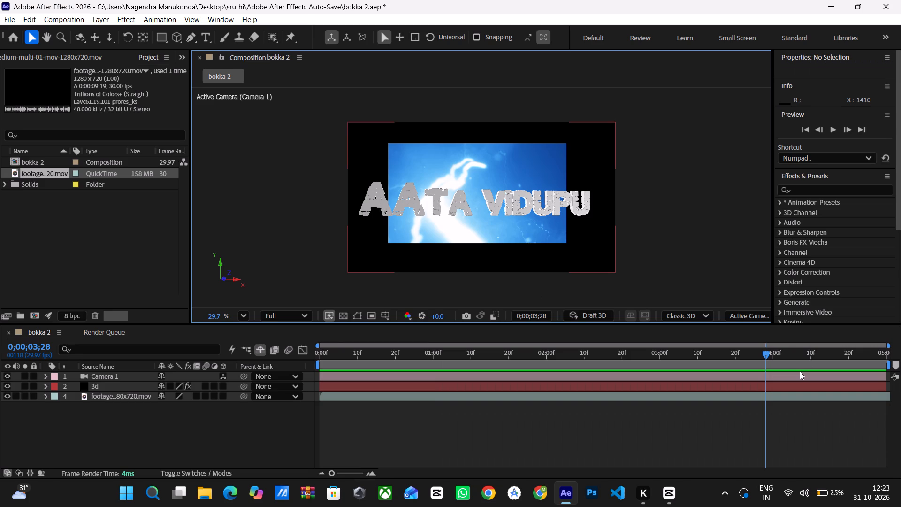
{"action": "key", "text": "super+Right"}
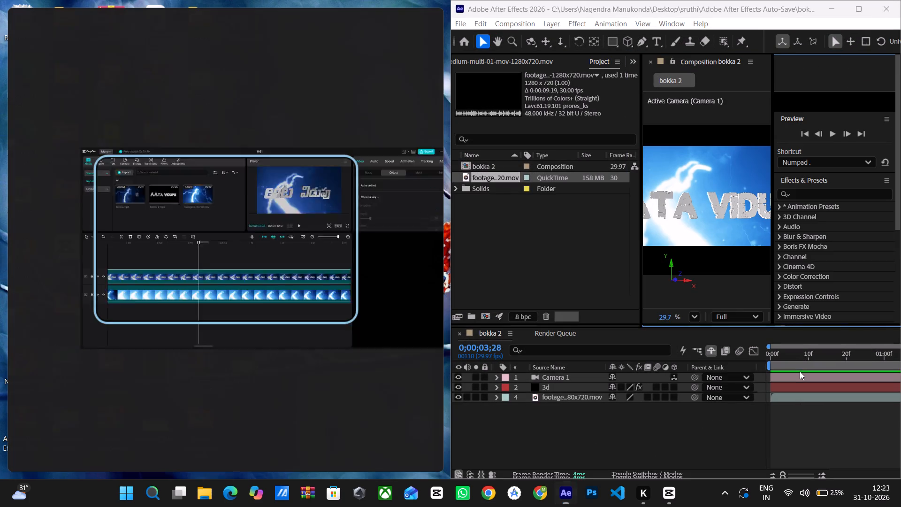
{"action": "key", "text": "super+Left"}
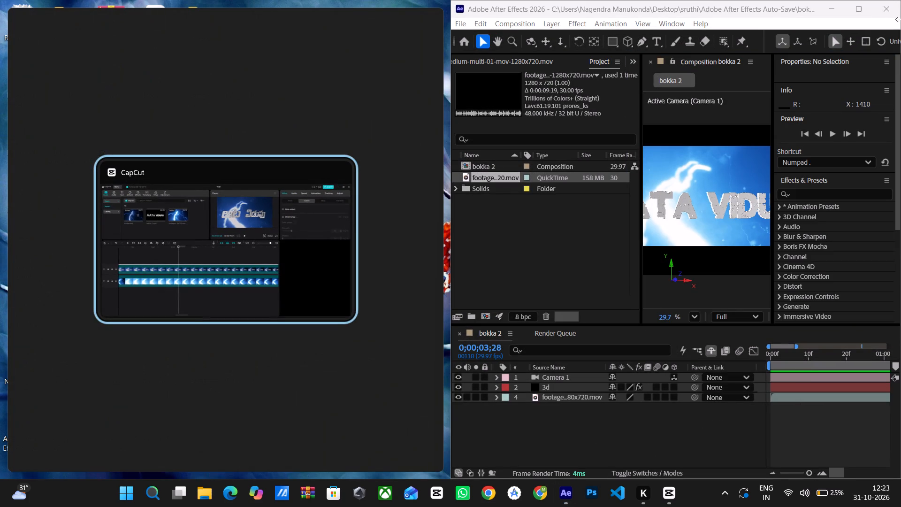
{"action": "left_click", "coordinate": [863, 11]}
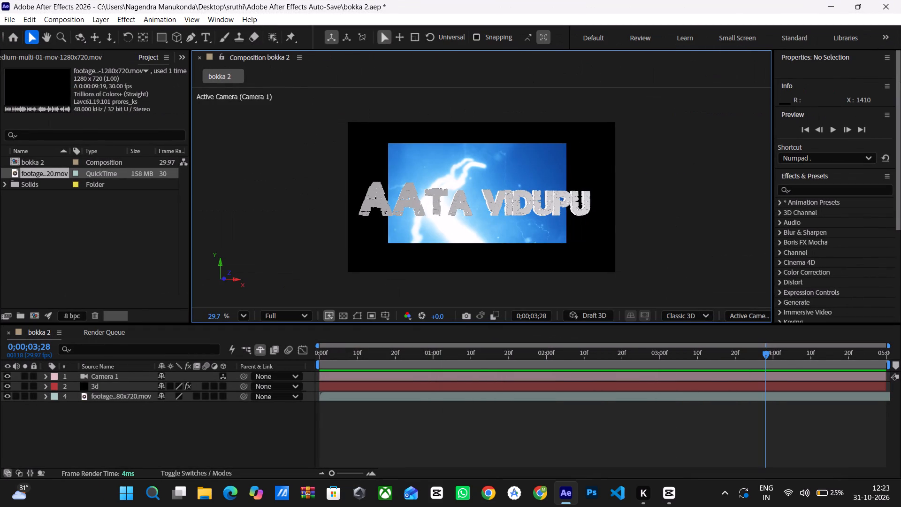
Split all layers of the bokka 2 composition at 0;00;03;28.
{"action": "left_click", "coordinate": [31, 17]}
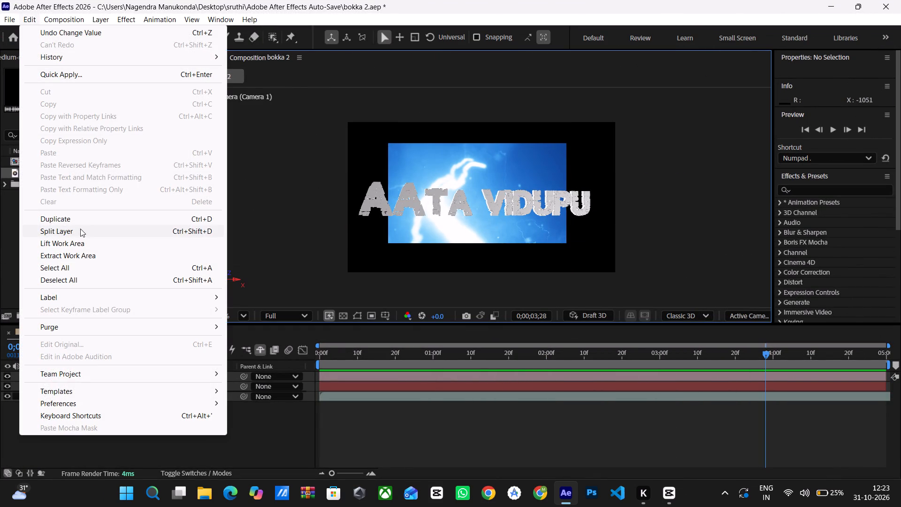
{"action": "left_click", "coordinate": [81, 230]}
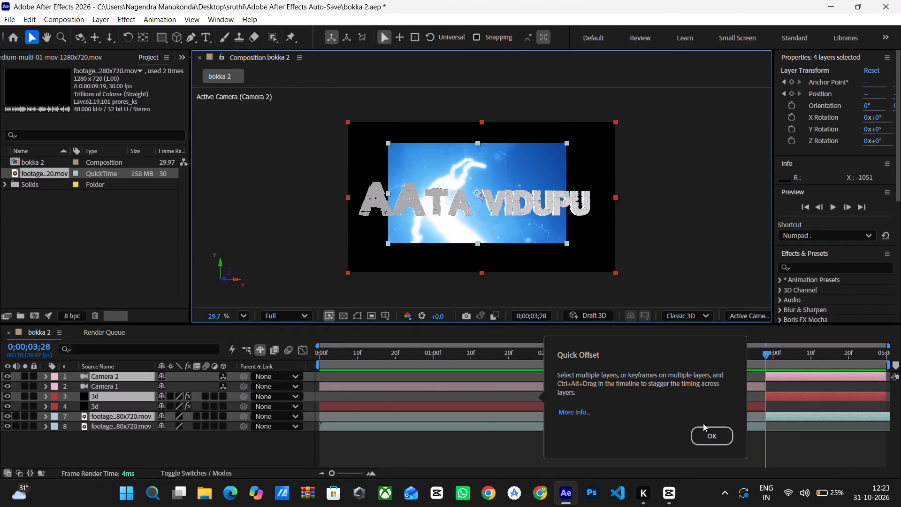
{"action": "left_click", "coordinate": [720, 440]}
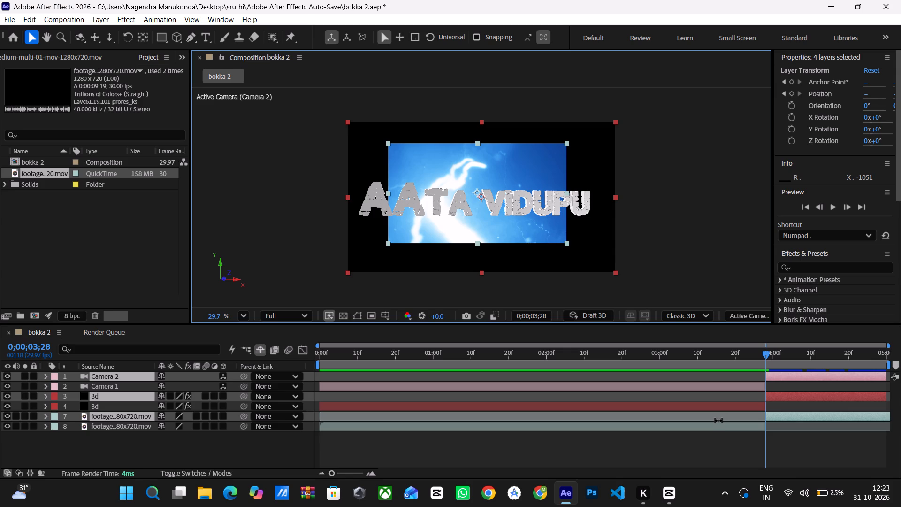
Delete the lightning footage segment that lies before the split at 0;00;03;28.
{"action": "left_click", "coordinate": [718, 420]}
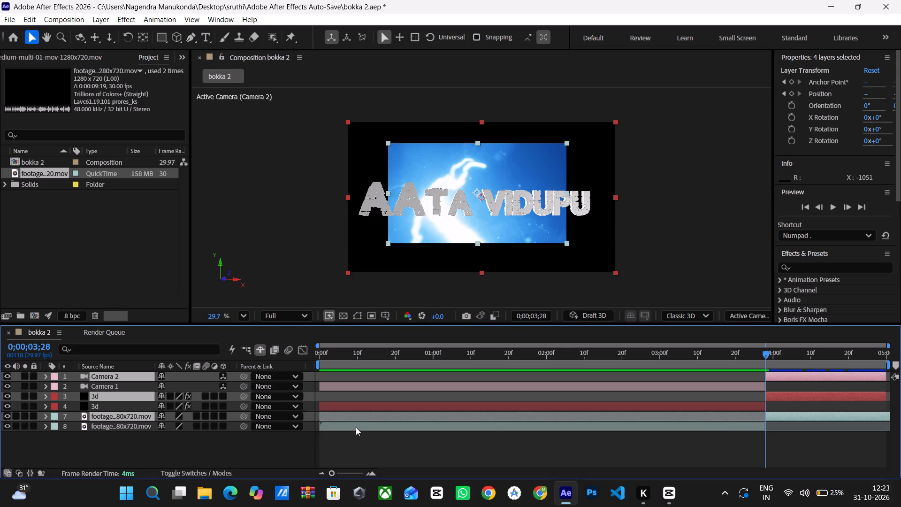
{"action": "left_click", "coordinate": [487, 426]}
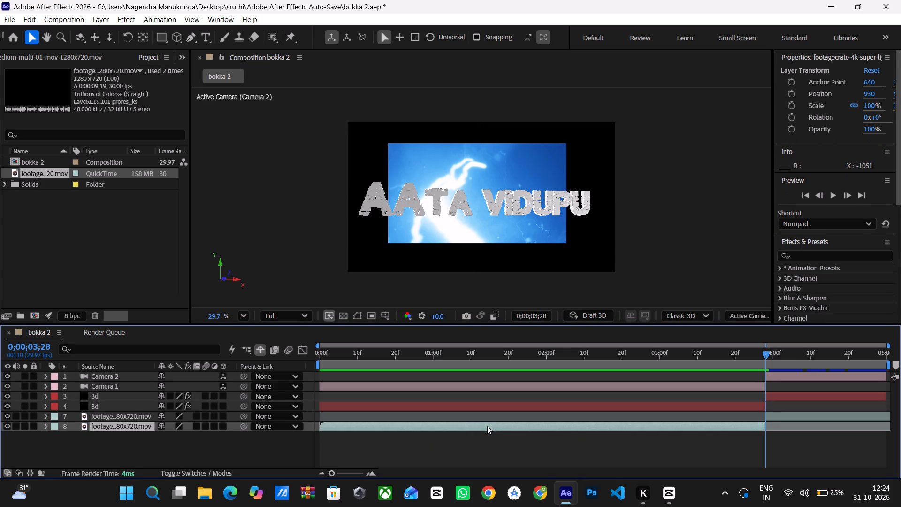
{"action": "left_click", "coordinate": [484, 415]}
{"action": "left_click", "coordinate": [485, 430]}
{"action": "left_click", "coordinate": [488, 419]}
{"action": "left_click", "coordinate": [489, 429]}
{"action": "key", "text": "Delete"}
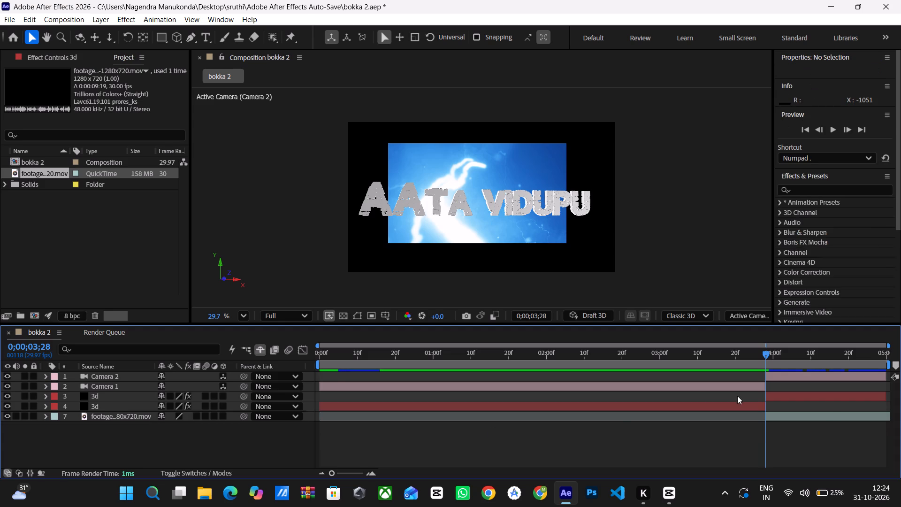
Move the remaining lightning footage segment earlier in time so it starts at the beginning of the composition.
{"action": "left_click_drag", "start_coordinate": [824, 414], "coordinate": [478, 465]}
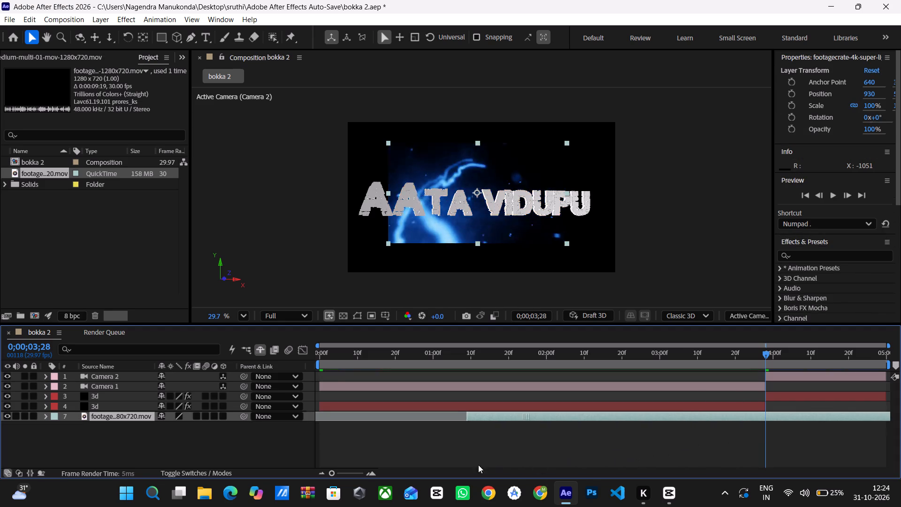
{"action": "left_click_drag", "start_coordinate": [478, 465], "coordinate": [370, 463]}
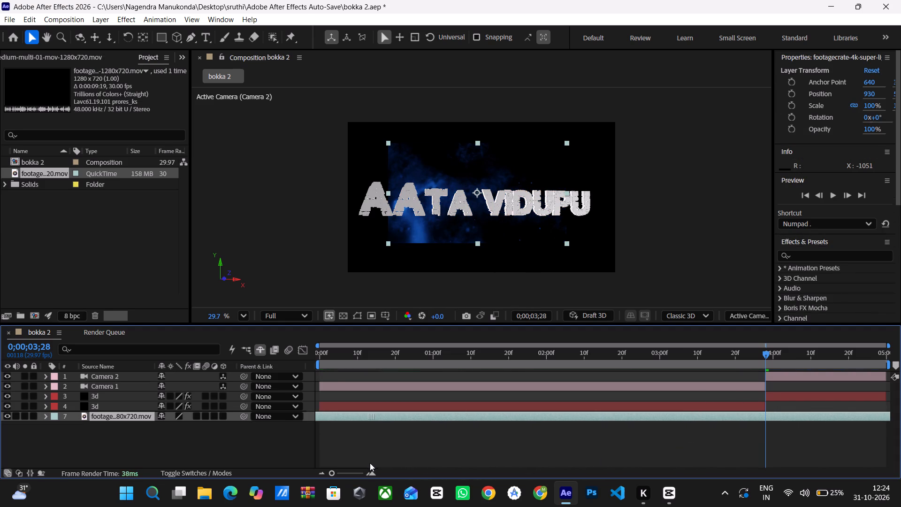
{"action": "left_click_drag", "start_coordinate": [370, 463], "coordinate": [378, 462]}
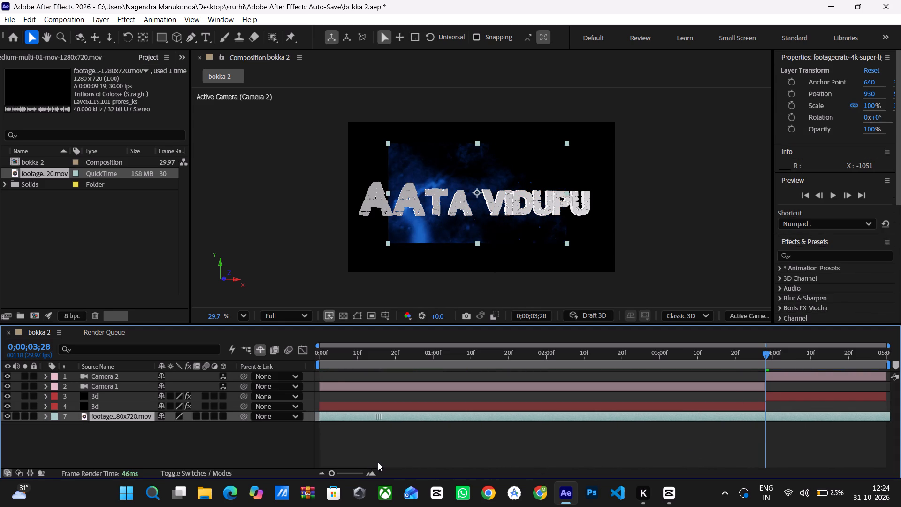
{"action": "left_click_drag", "start_coordinate": [378, 462], "coordinate": [378, 463]}
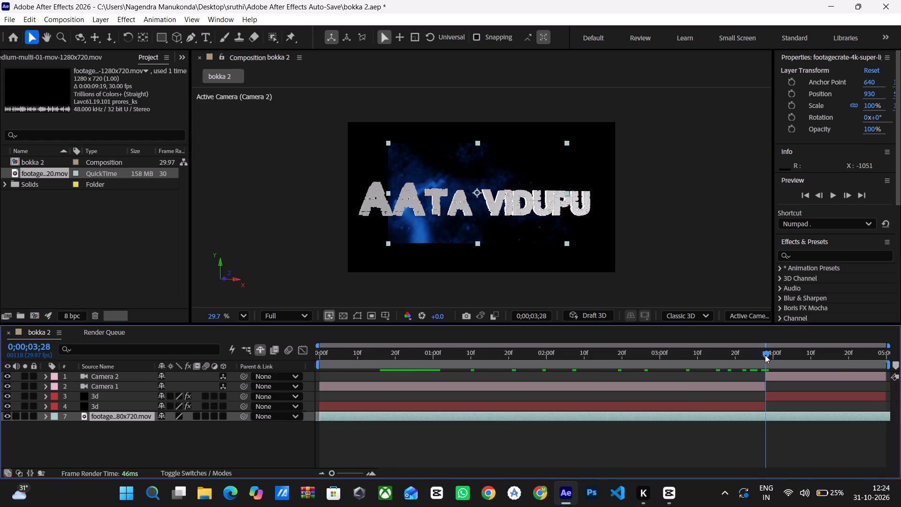
At 0;00;00;00, scale the lightning footage up to about 150% wide and shift it slightly so it fills the composition frame.
{"action": "left_click_drag", "start_coordinate": [766, 354], "coordinate": [190, 419]}
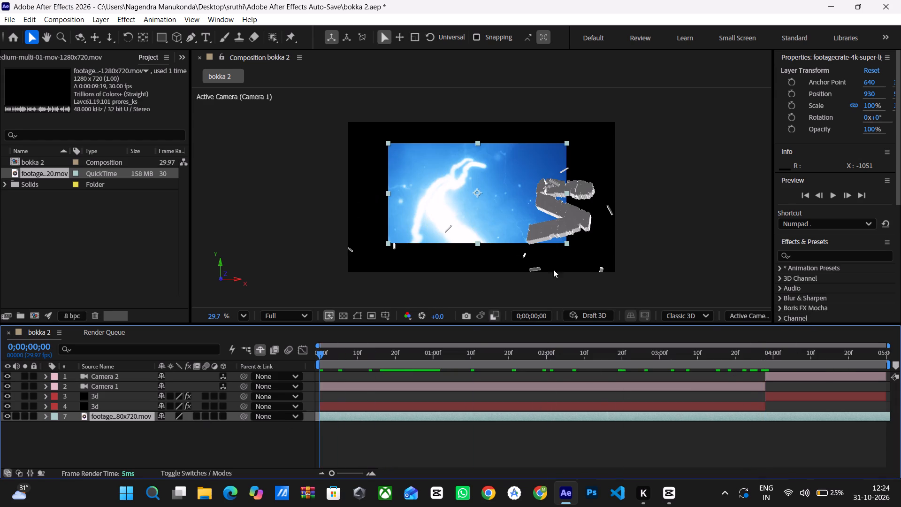
{"action": "left_click_drag", "start_coordinate": [565, 141], "coordinate": [575, 137]}
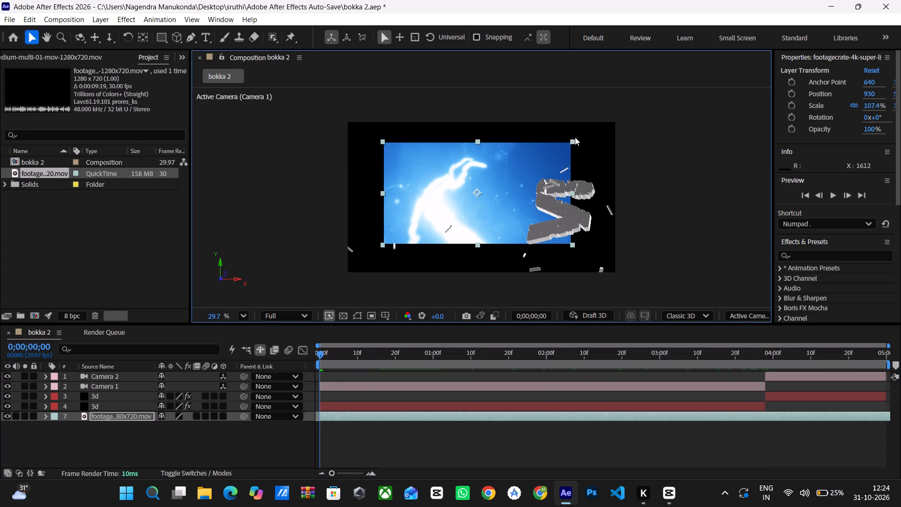
{"action": "left_click_drag", "start_coordinate": [575, 137], "coordinate": [613, 120]}
{"action": "left_click", "coordinate": [478, 196]}
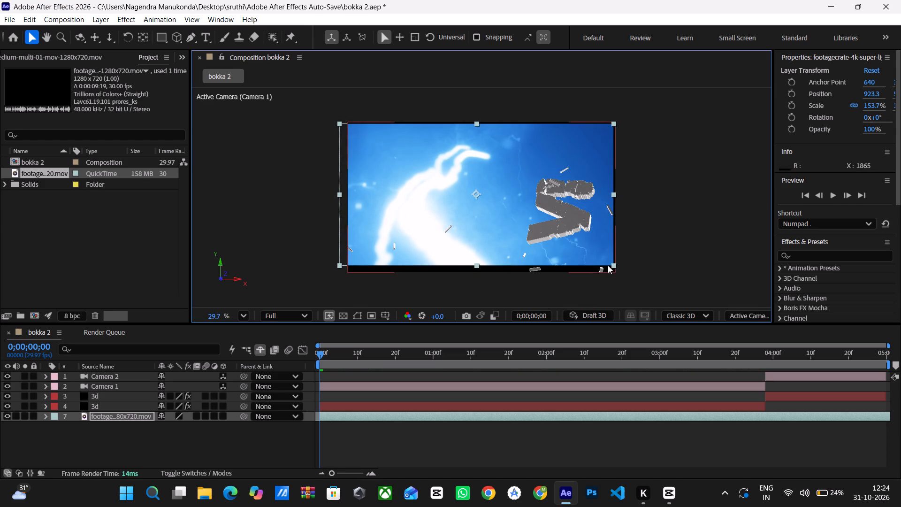
{"action": "left_click_drag", "start_coordinate": [612, 264], "coordinate": [621, 272]}
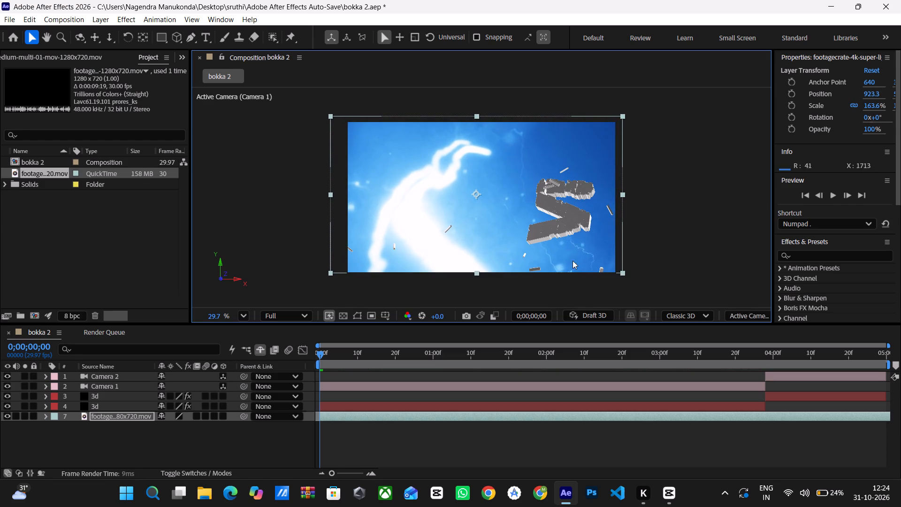
{"action": "left_click_drag", "start_coordinate": [326, 114], "coordinate": [333, 118]}
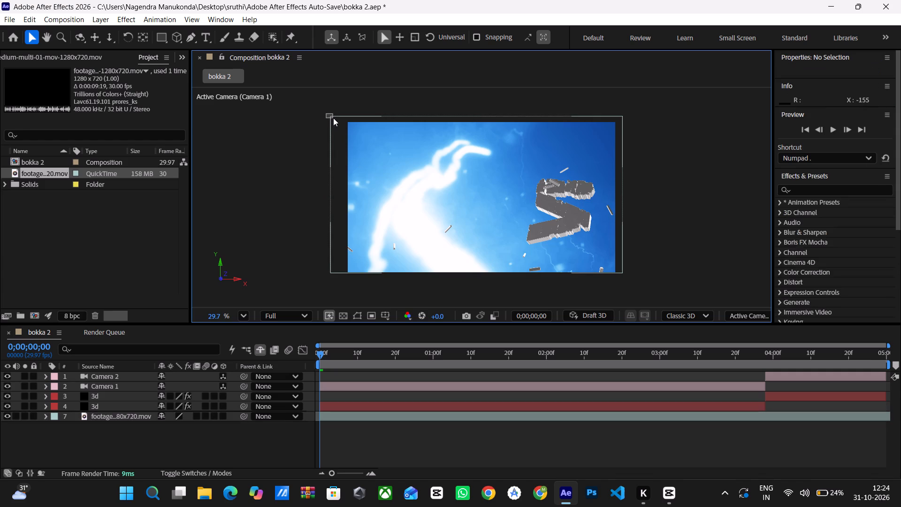
{"action": "left_click_drag", "start_coordinate": [333, 118], "coordinate": [335, 119]}
{"action": "left_click_drag", "start_coordinate": [330, 115], "coordinate": [346, 120]}
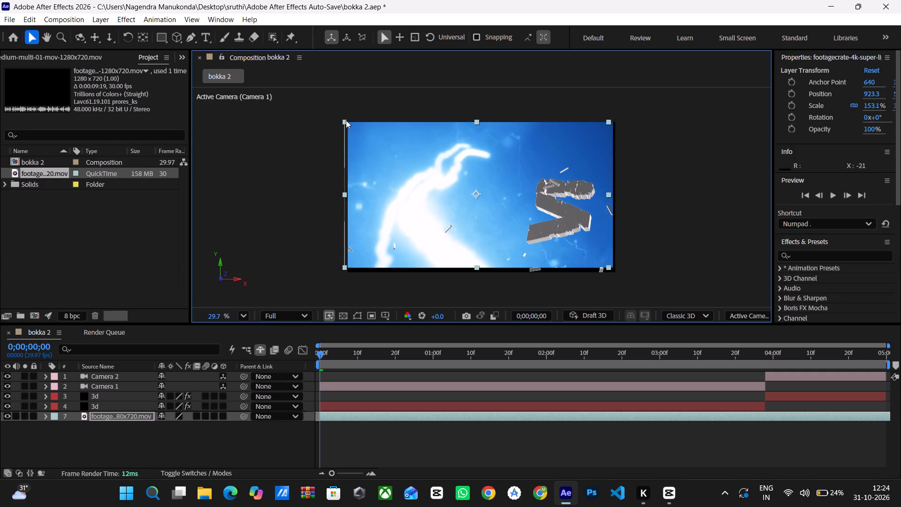
{"action": "left_click_drag", "start_coordinate": [346, 120], "coordinate": [346, 120]}
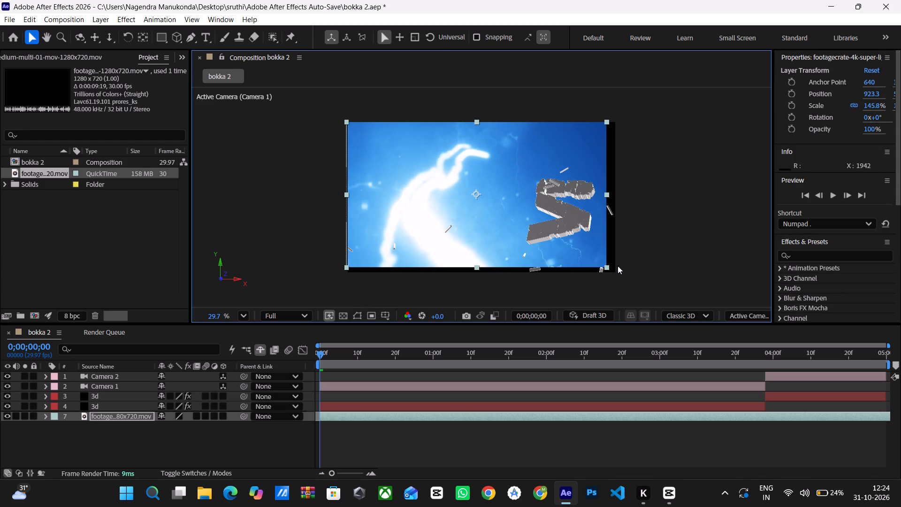
{"action": "left_click", "coordinate": [607, 266]}
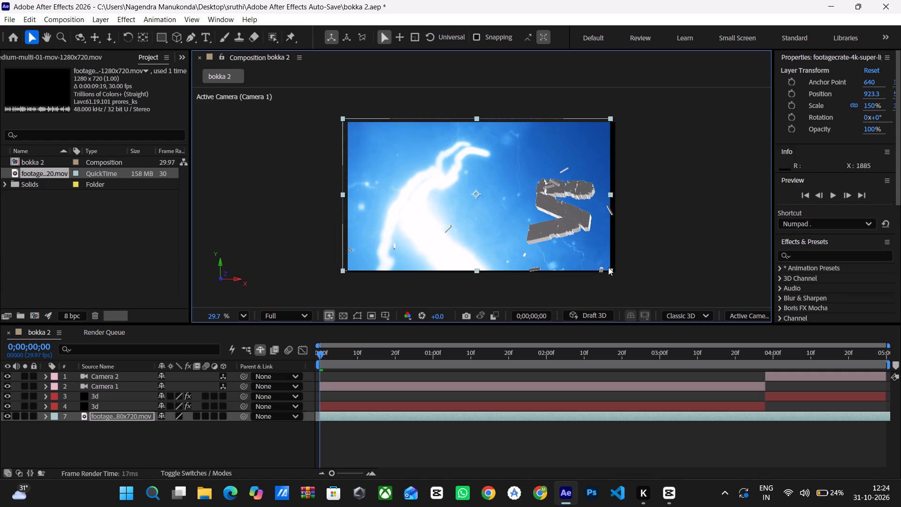
{"action": "left_click_drag", "start_coordinate": [531, 232], "coordinate": [536, 234]}
{"action": "left_click", "coordinate": [644, 262]}
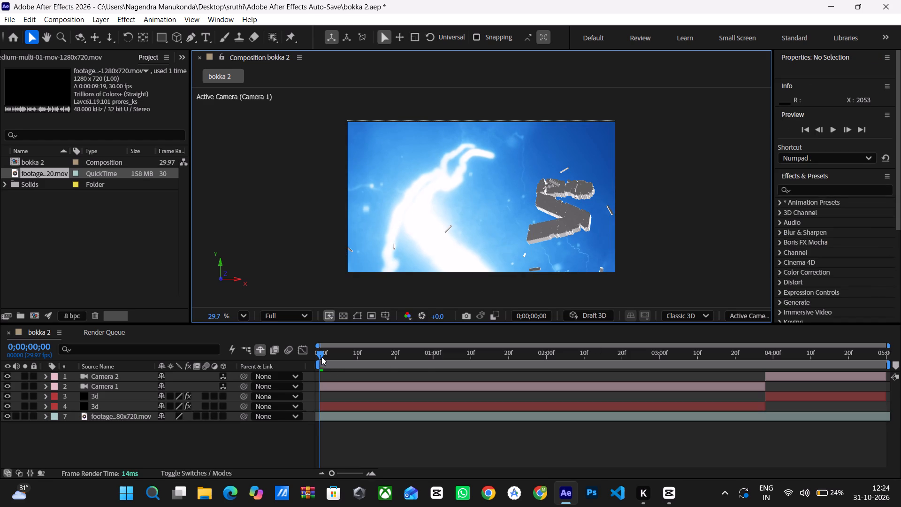
Preview the bokka 2 composition from the start to check the title against the lightning.
{"action": "left_click_drag", "start_coordinate": [320, 357], "coordinate": [300, 359]}
{"action": "key", "text": "space"}
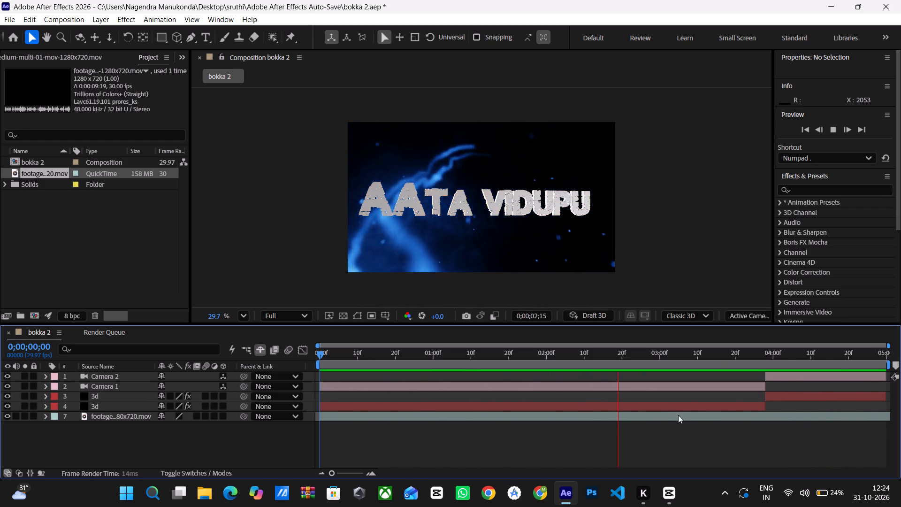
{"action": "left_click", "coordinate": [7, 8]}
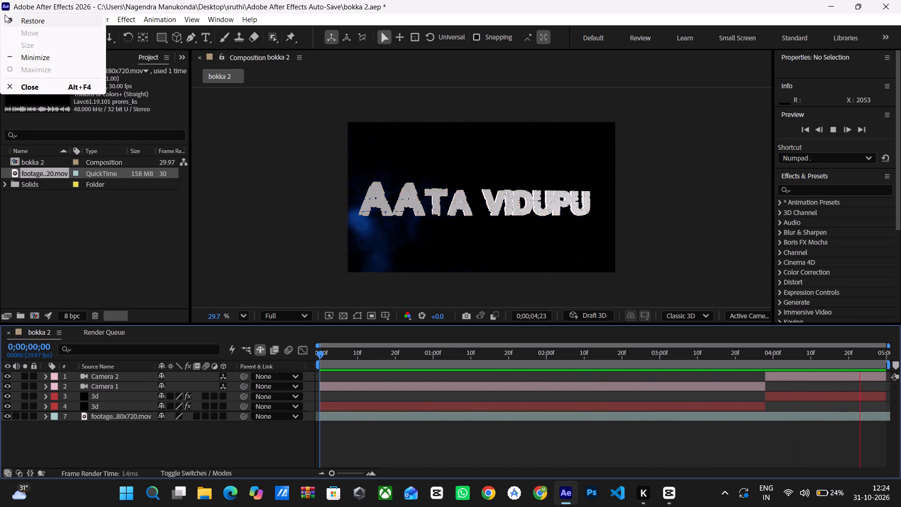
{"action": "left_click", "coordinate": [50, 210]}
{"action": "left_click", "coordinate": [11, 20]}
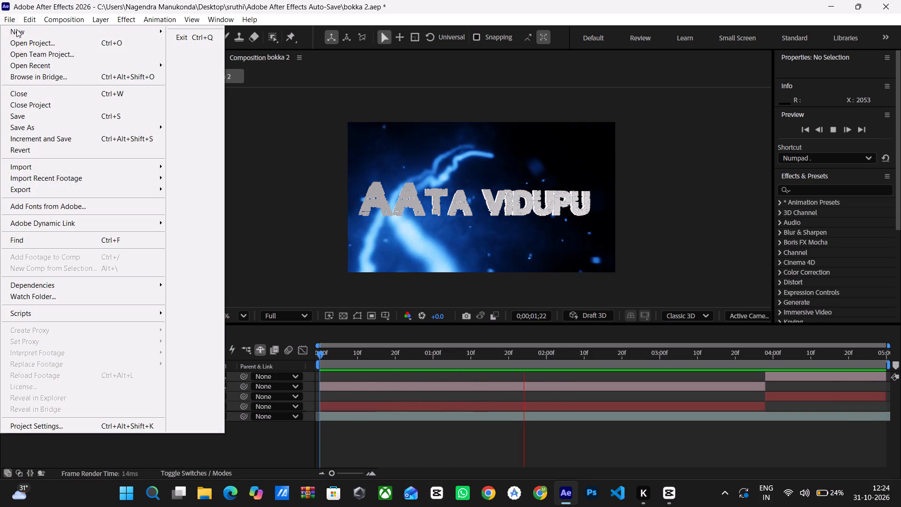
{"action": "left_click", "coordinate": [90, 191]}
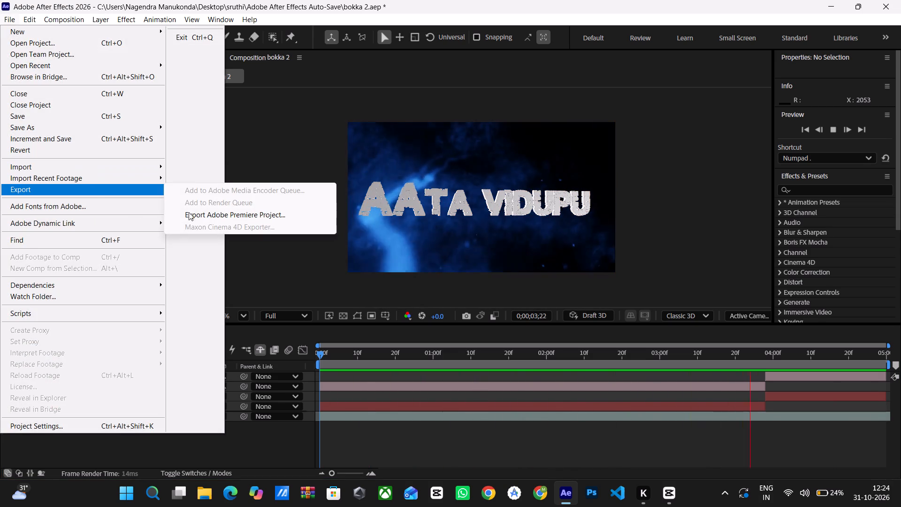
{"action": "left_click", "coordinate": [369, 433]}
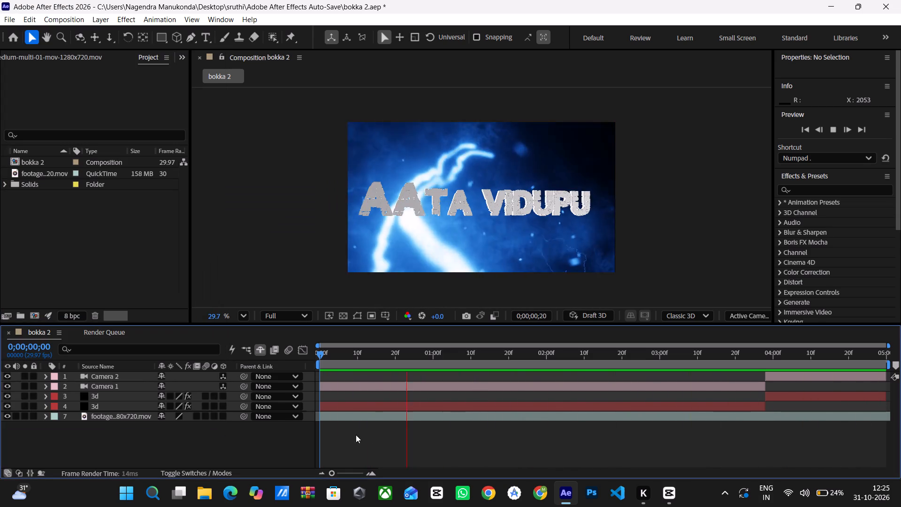
Delete the Camera 1 layer and the 3d layer that starts near 04:00 from the bokka 2 composition.
{"action": "left_click", "coordinate": [213, 424]}
{"action": "left_click", "coordinate": [115, 385]}
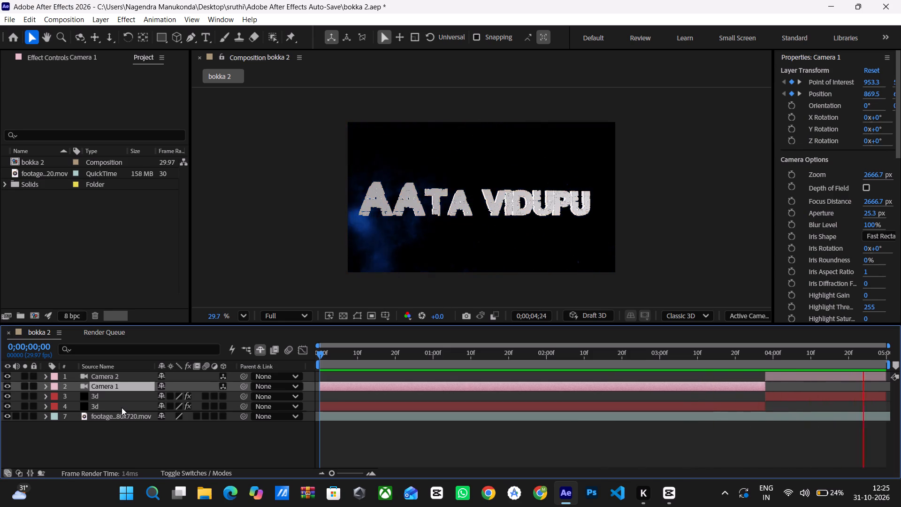
{"action": "key", "text": "Delete"}
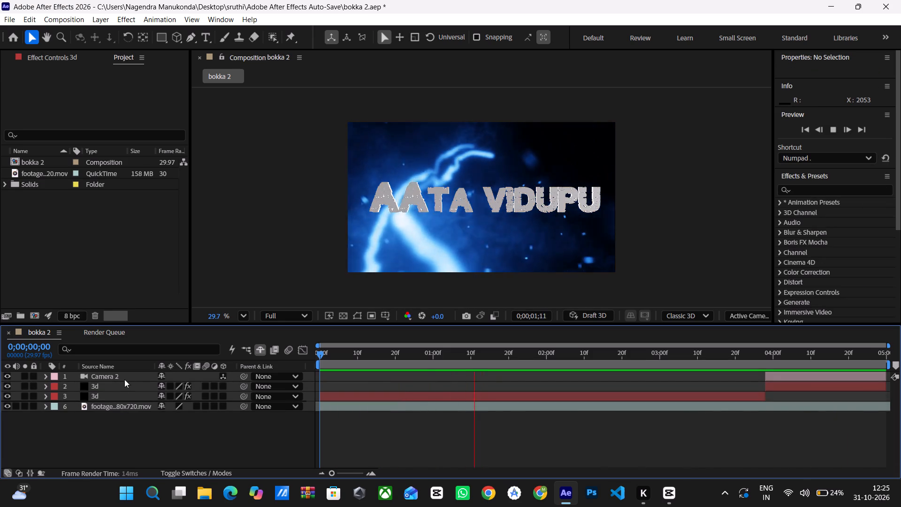
{"action": "left_click", "coordinate": [121, 386]}
{"action": "key", "text": "Delete"}
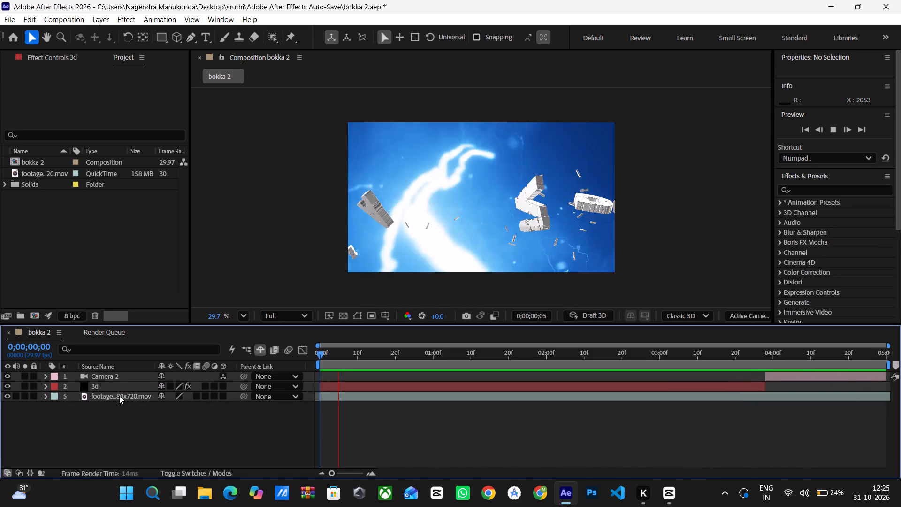
{"action": "left_click", "coordinate": [121, 397]}
{"action": "left_click", "coordinate": [122, 420]}
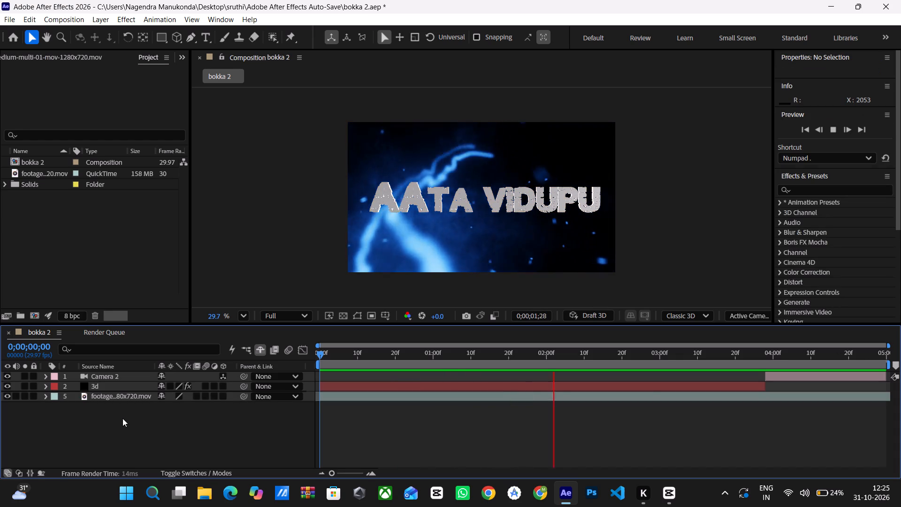
Add the bokka 2 composition to the render queue and render it in H.264 as bokka 2_1.mp4.
{"action": "left_click_drag", "start_coordinate": [321, 355], "coordinate": [314, 360]}
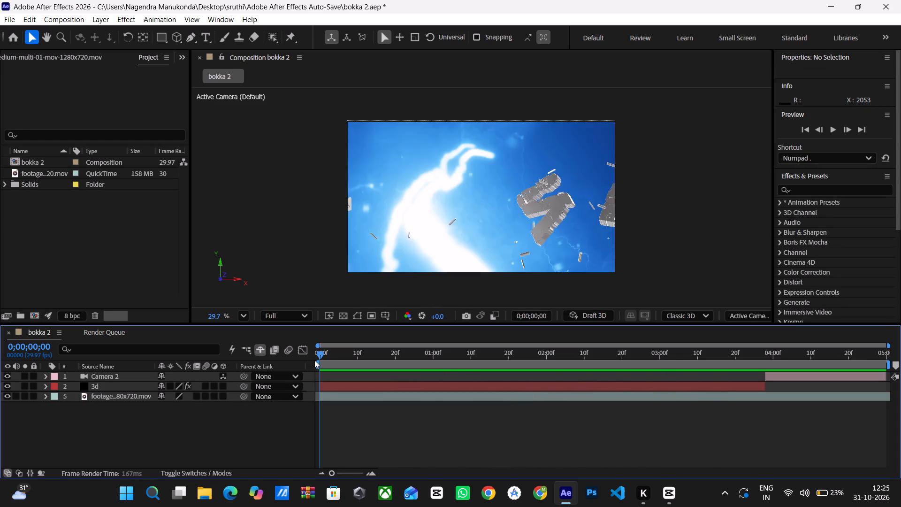
{"action": "left_click_drag", "start_coordinate": [314, 360], "coordinate": [309, 360]}
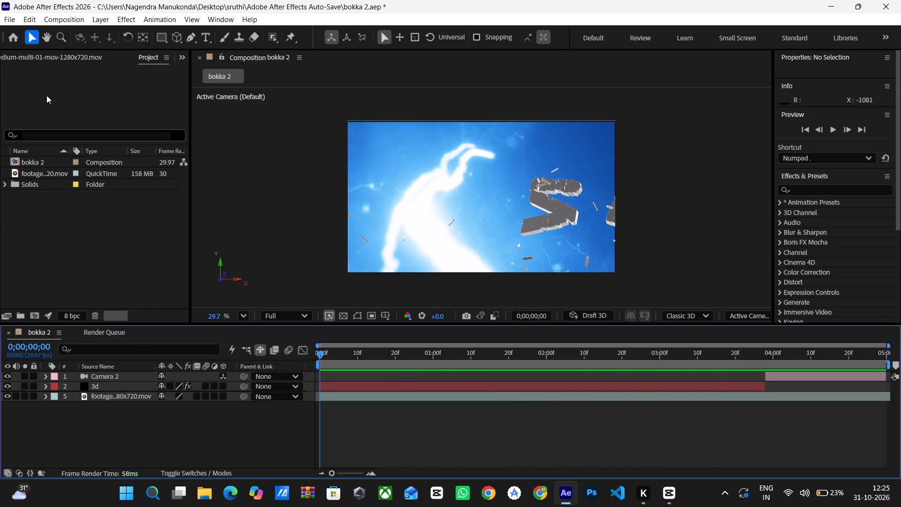
{"action": "left_click", "coordinate": [14, 15]}
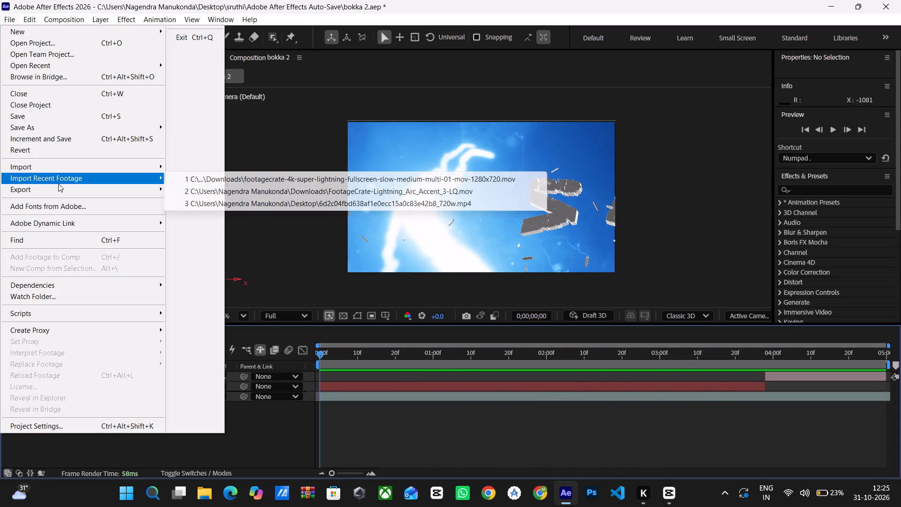
{"action": "left_click", "coordinate": [58, 184]}
{"action": "left_click", "coordinate": [178, 207]}
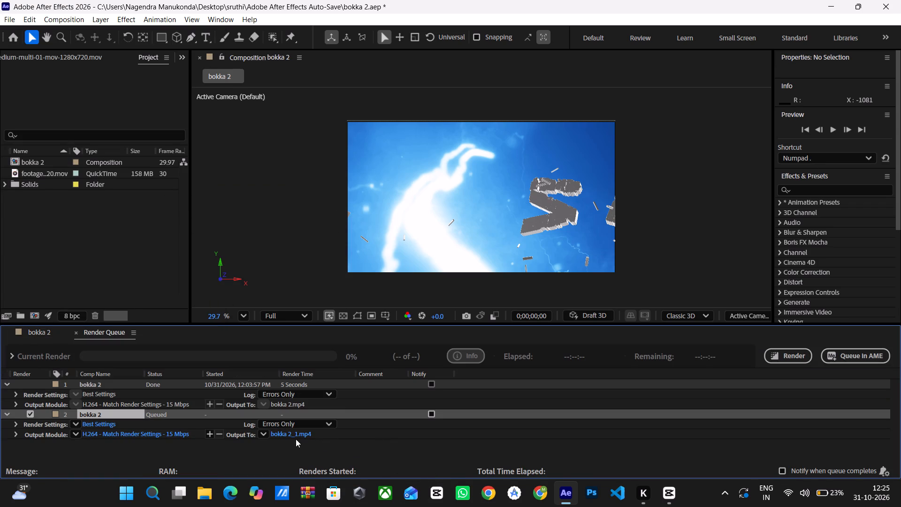
{"action": "left_click", "coordinate": [799, 353]}
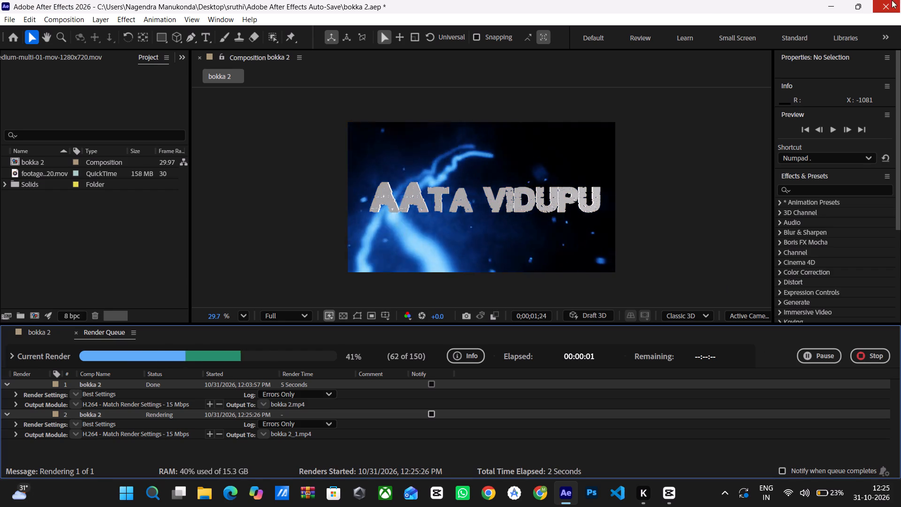
Switch to CapCut and delete the lightning footage from project 1031's media, together with its timeline clip.
{"action": "left_click", "coordinate": [831, 7]}
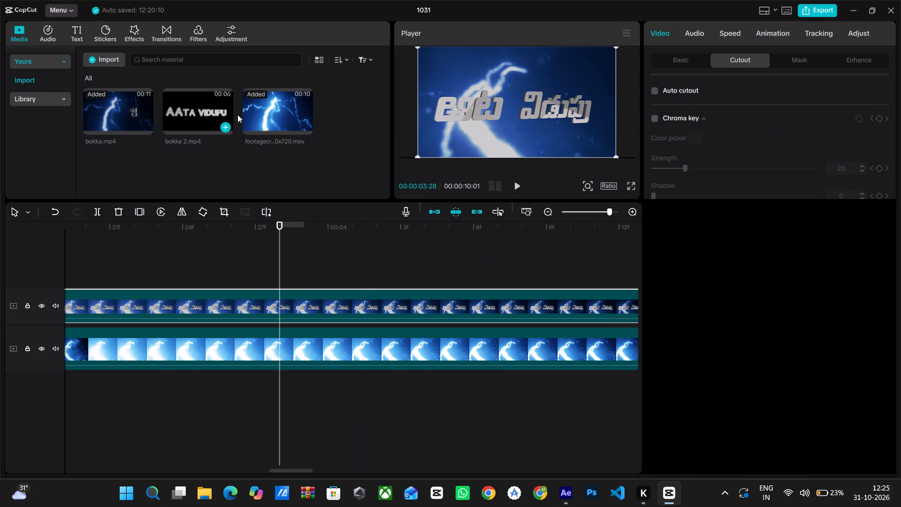
{"action": "left_click", "coordinate": [256, 116]}
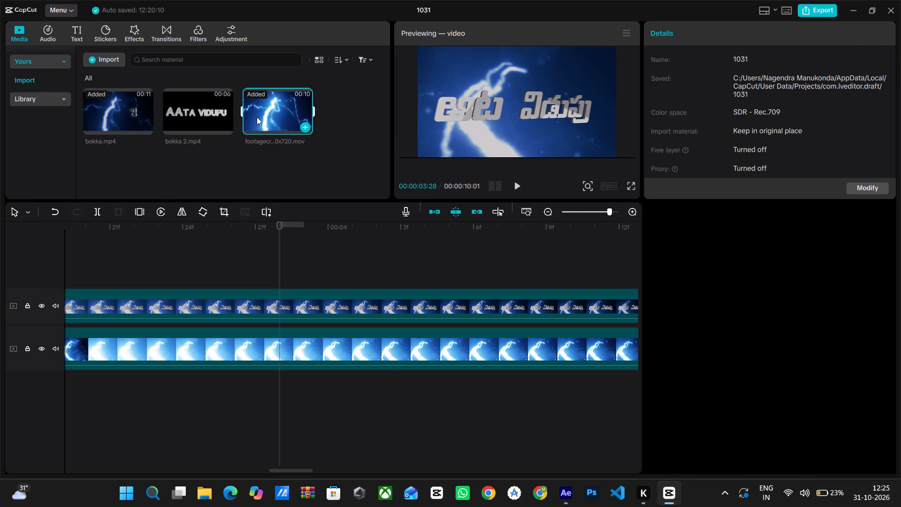
{"action": "key", "text": "Delete"}
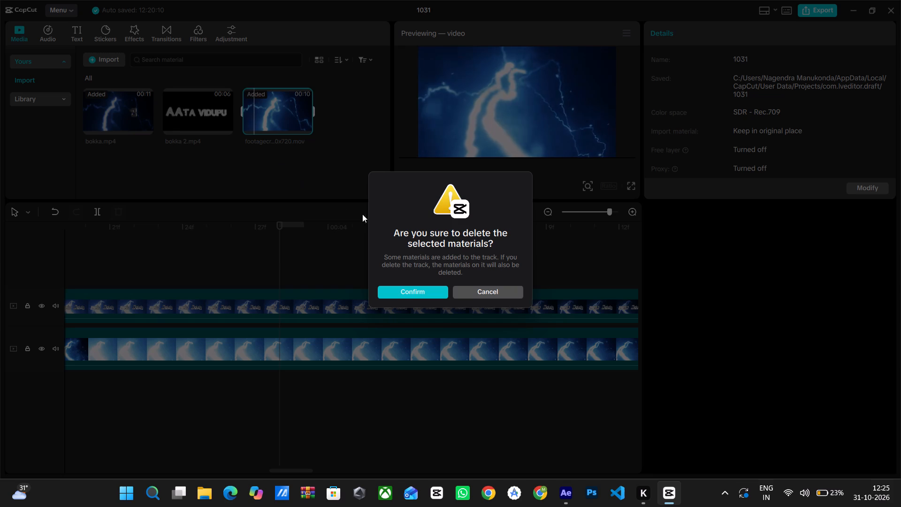
{"action": "left_click", "coordinate": [408, 292]}
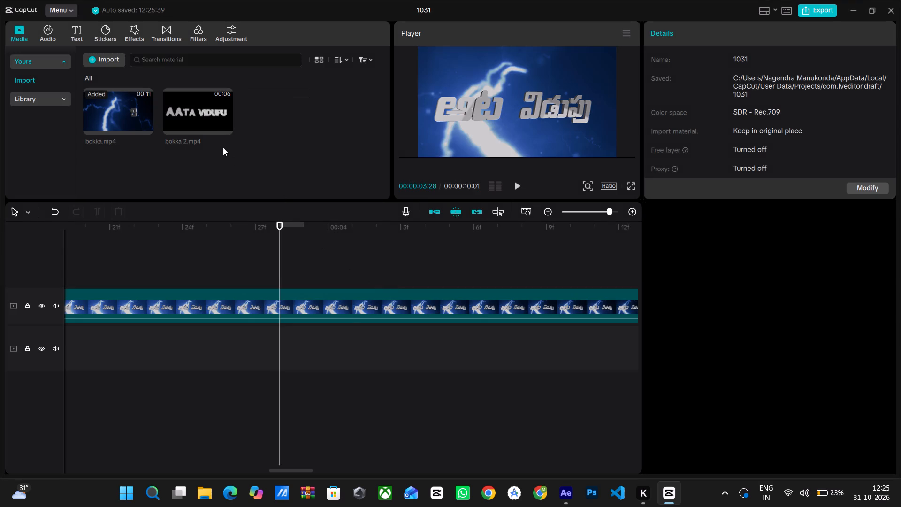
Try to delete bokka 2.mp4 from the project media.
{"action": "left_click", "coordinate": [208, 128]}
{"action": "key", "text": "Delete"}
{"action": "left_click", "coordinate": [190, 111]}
Search the computer for "bokka" and import the bokka 2_1 video into the project media.
{"action": "left_click", "coordinate": [97, 62]}
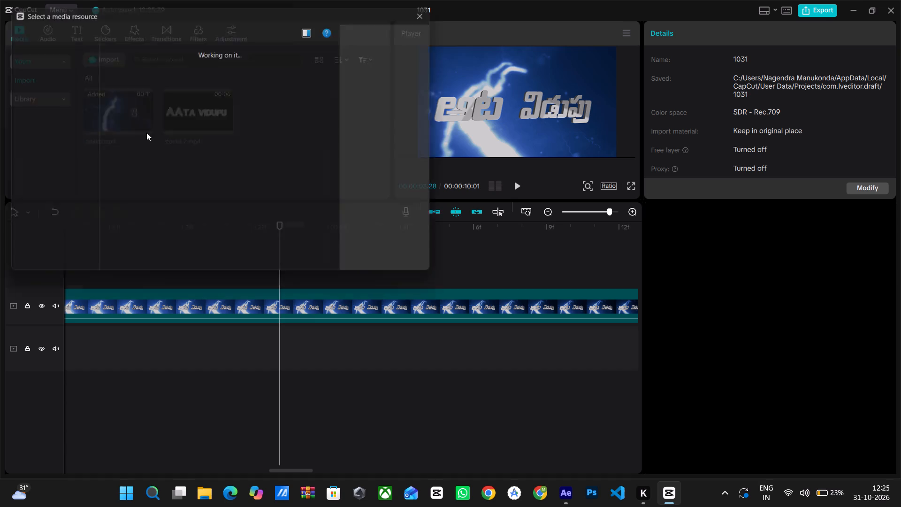
{"action": "scroll", "coordinate": [172, 104], "scroll_direction": "down", "scroll_amount": 7}
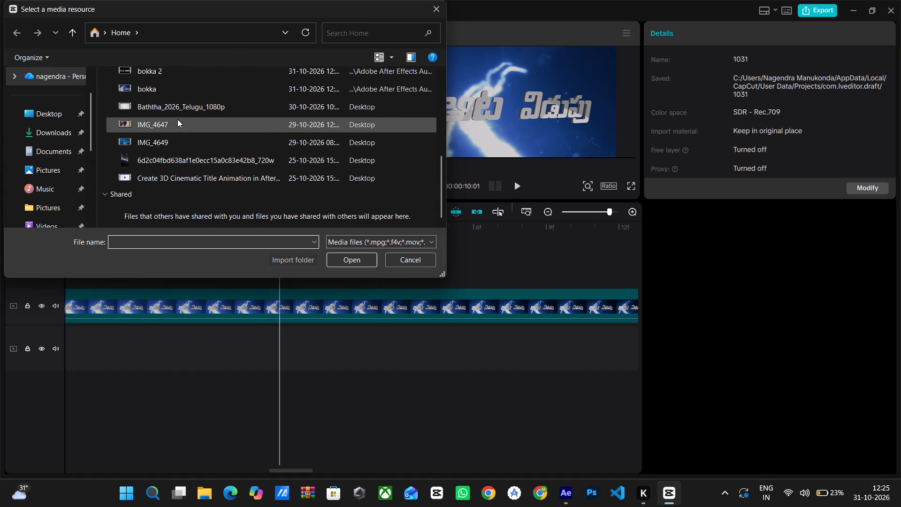
{"action": "scroll", "coordinate": [177, 119], "scroll_direction": "up", "scroll_amount": 2}
{"action": "scroll", "coordinate": [176, 120], "scroll_direction": "down", "scroll_amount": 1}
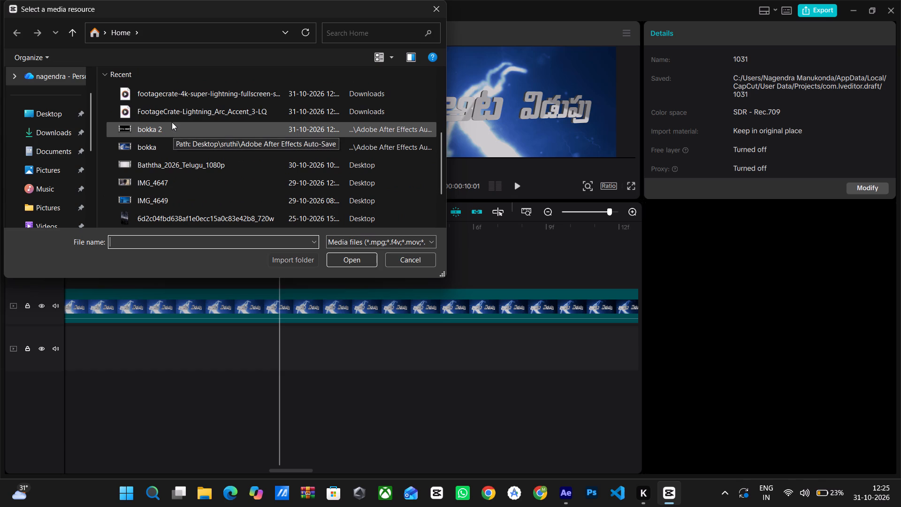
{"action": "left_click", "coordinate": [328, 31]}
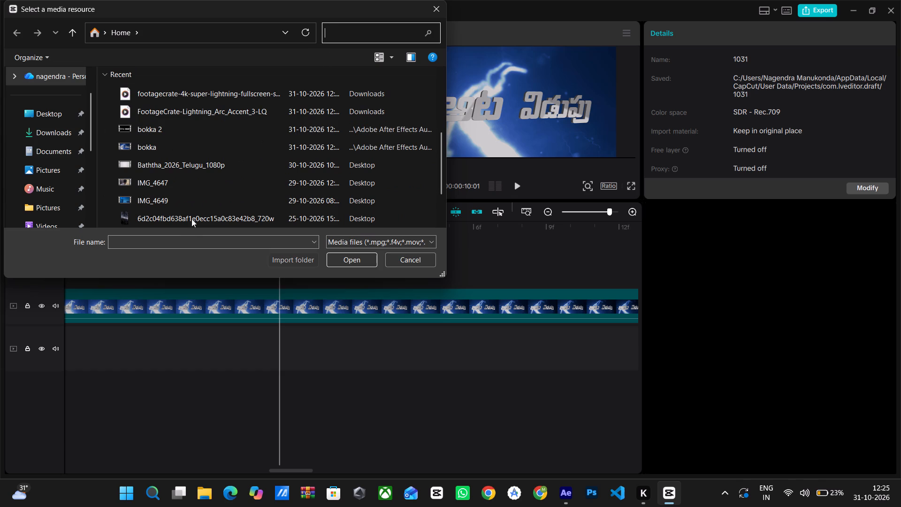
{"action": "type", "text": "bokka"}
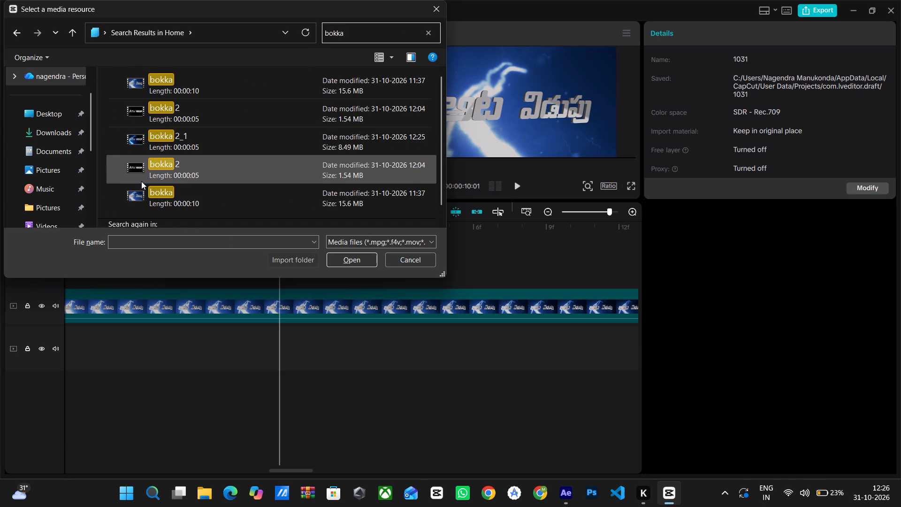
{"action": "left_click", "coordinate": [245, 142]}
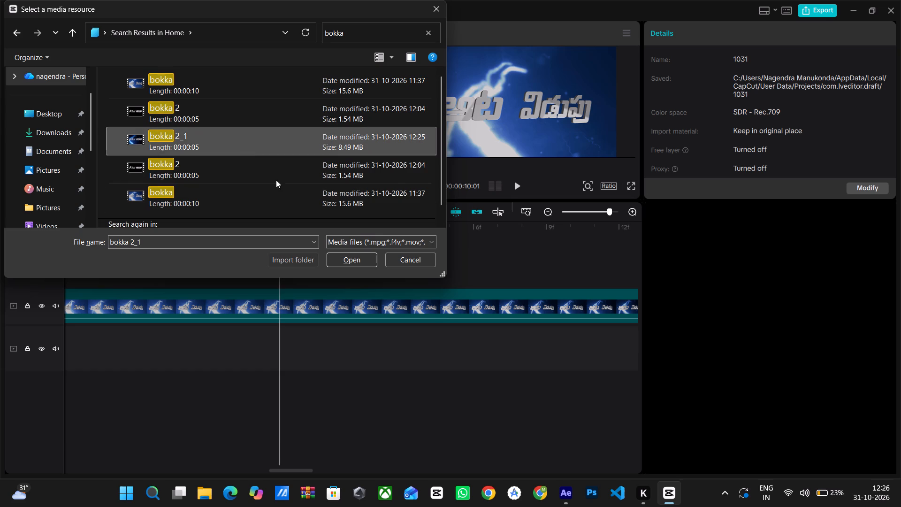
{"action": "left_click", "coordinate": [343, 259]}
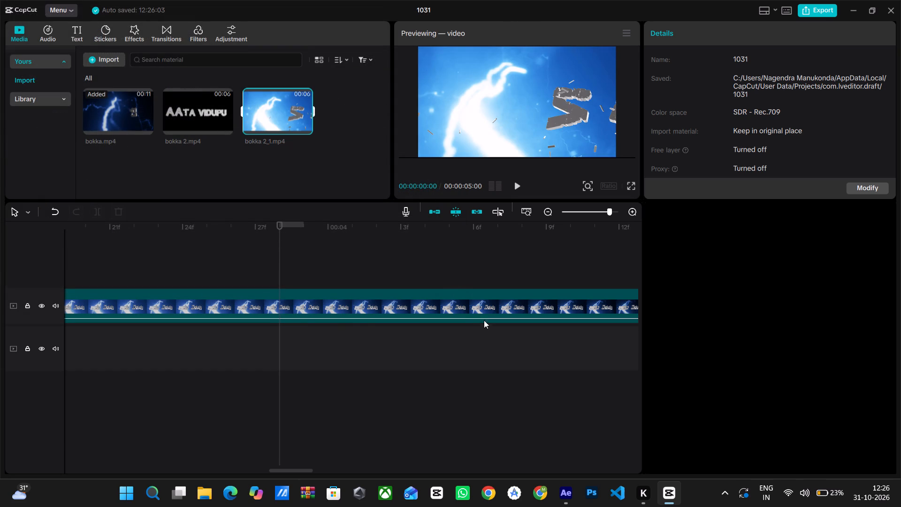
Split the bokka.mp4 timeline clip using automatic scene splitting.
{"action": "left_click", "coordinate": [290, 300]}
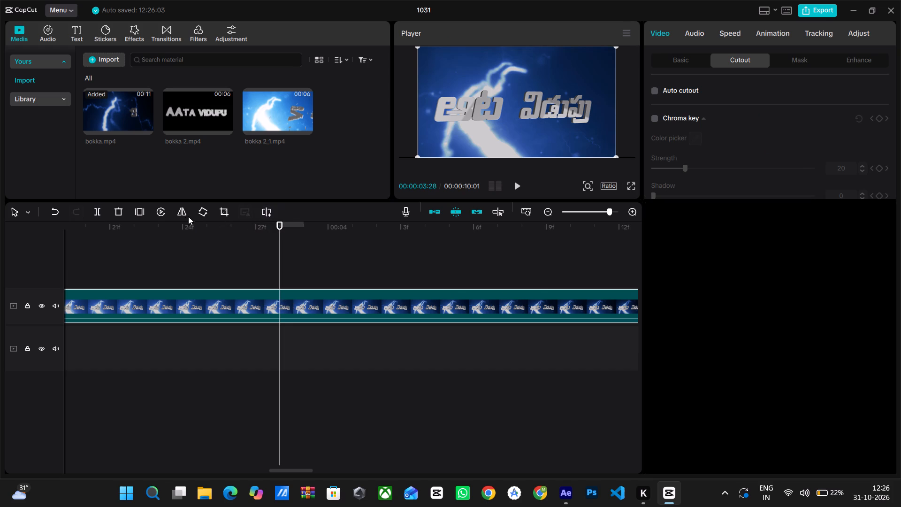
{"action": "left_click", "coordinate": [267, 211]}
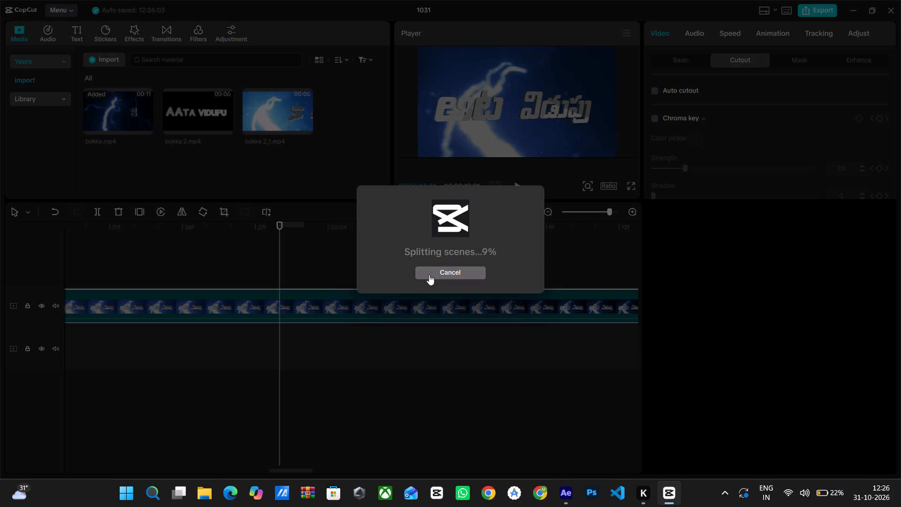
{"action": "left_click", "coordinate": [431, 272]}
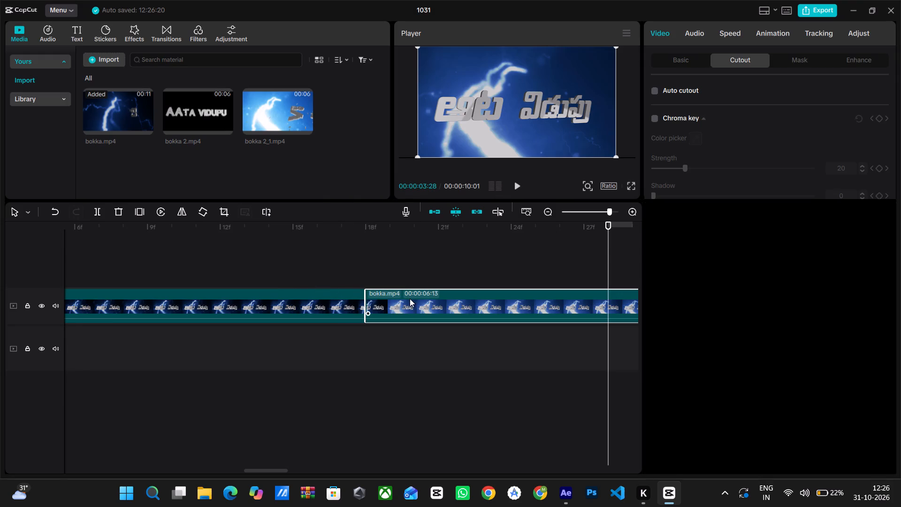
Check the bokka.mp4 footage around the scene split and delete the second bokka.mp4 segment from the timeline.
{"action": "left_click", "coordinate": [320, 302]}
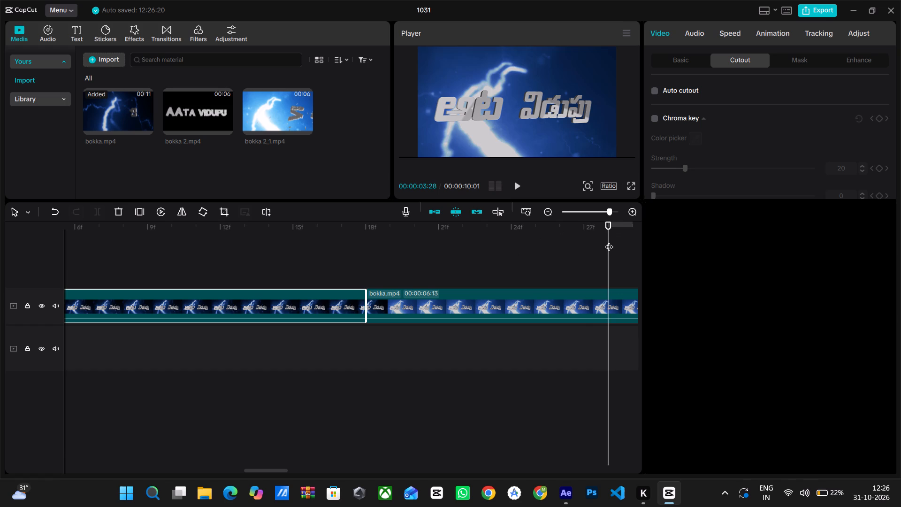
{"action": "left_click_drag", "start_coordinate": [609, 241], "coordinate": [0, 294]}
{"action": "scroll", "coordinate": [257, 292], "scroll_direction": "down", "scroll_amount": 2, "text": "ctrl"}
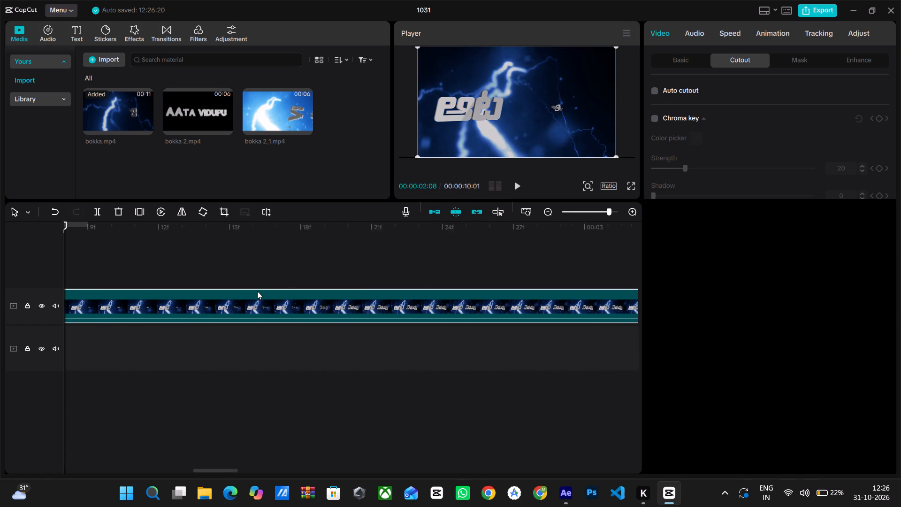
{"action": "scroll", "coordinate": [257, 291], "scroll_direction": "down", "scroll_amount": 20, "text": "ctrl"}
{"action": "scroll", "coordinate": [256, 288], "scroll_direction": "down", "scroll_amount": 13, "text": "ctrl"}
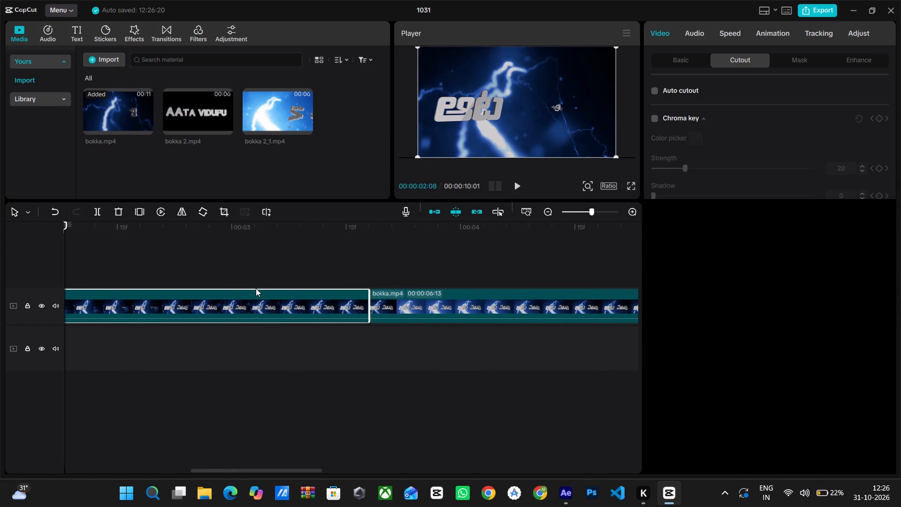
{"action": "scroll", "coordinate": [256, 288], "scroll_direction": "down", "scroll_amount": 12, "text": "ctrl"}
{"action": "scroll", "coordinate": [256, 288], "scroll_direction": "down", "scroll_amount": 14, "text": "ctrl"}
{"action": "scroll", "coordinate": [254, 284], "scroll_direction": "down", "scroll_amount": 10, "text": "ctrl"}
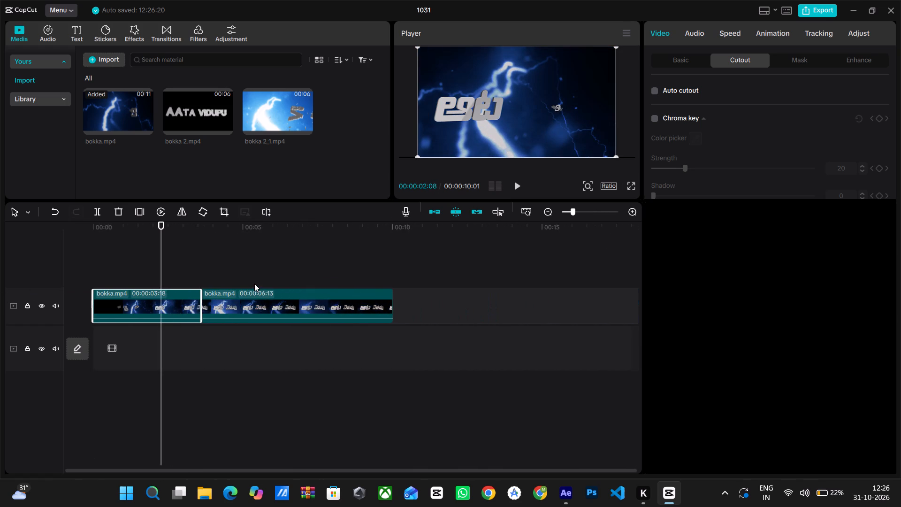
{"action": "scroll", "coordinate": [258, 284], "scroll_direction": "down", "scroll_amount": 7, "text": "ctrl"}
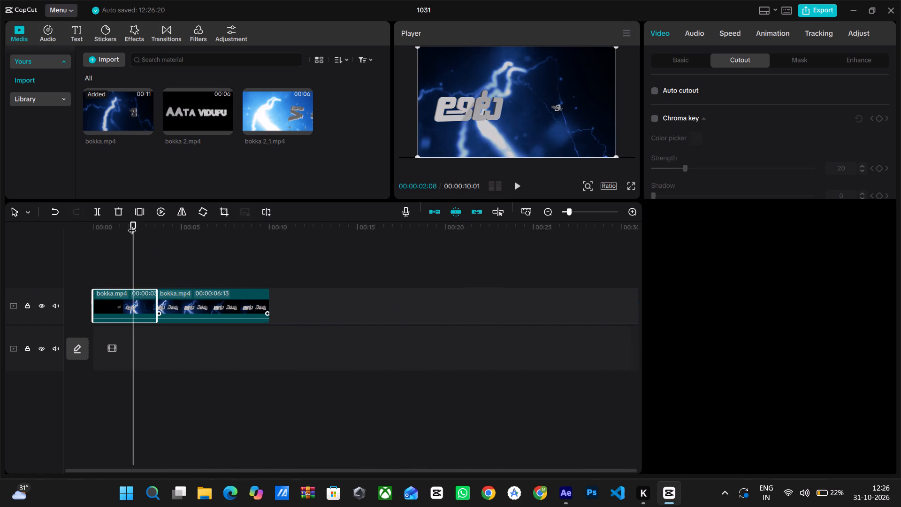
{"action": "left_click_drag", "start_coordinate": [130, 221], "coordinate": [158, 224]}
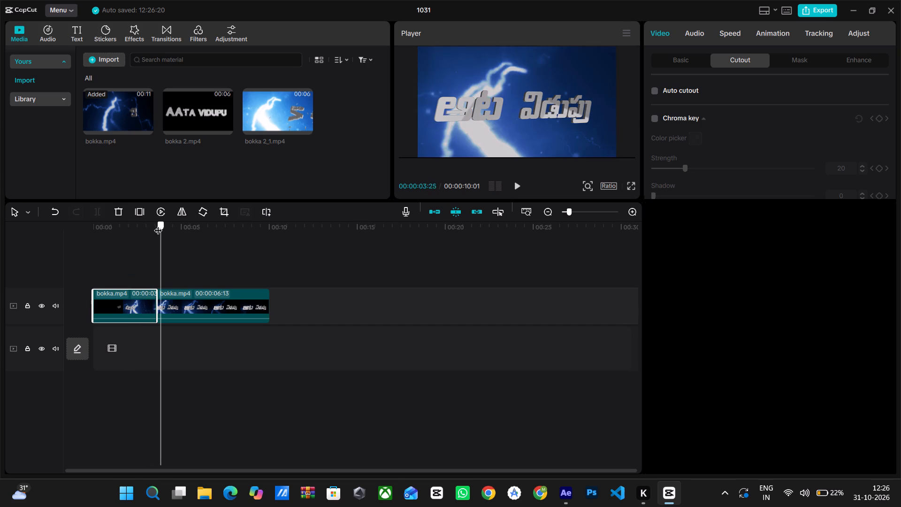
{"action": "left_click_drag", "start_coordinate": [158, 224], "coordinate": [149, 224]}
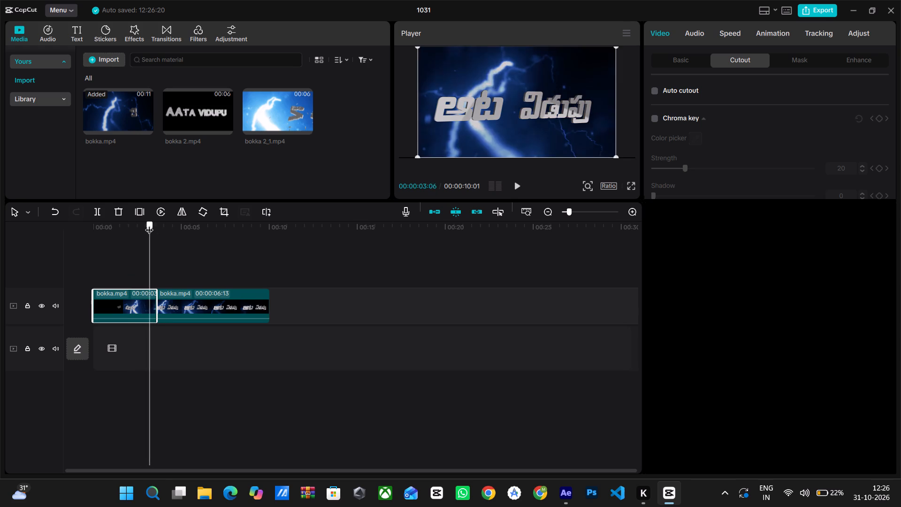
{"action": "left_click_drag", "start_coordinate": [149, 224], "coordinate": [157, 226]}
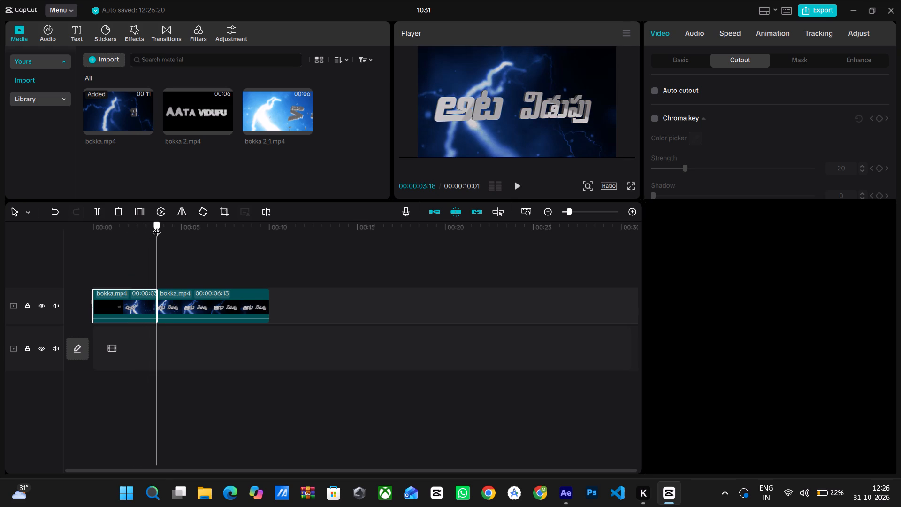
{"action": "left_click_drag", "start_coordinate": [157, 226], "coordinate": [210, 230]}
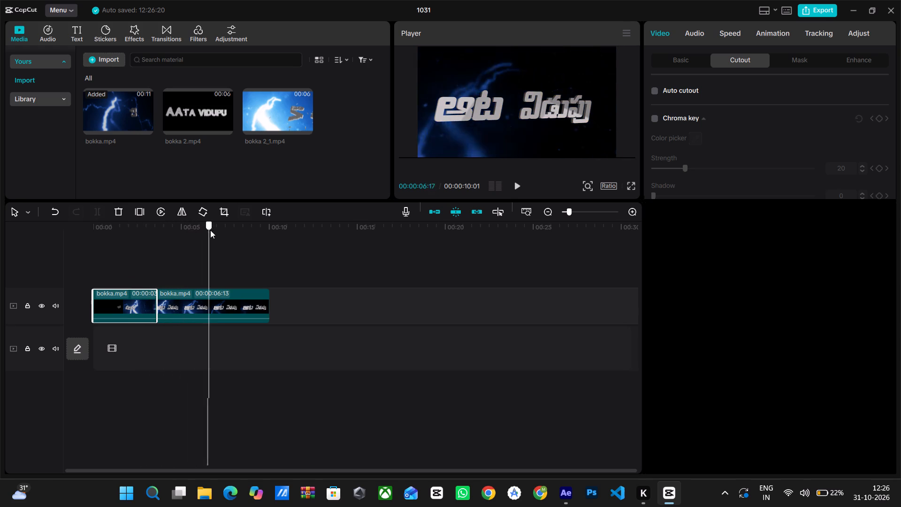
{"action": "left_click_drag", "start_coordinate": [210, 230], "coordinate": [145, 236]}
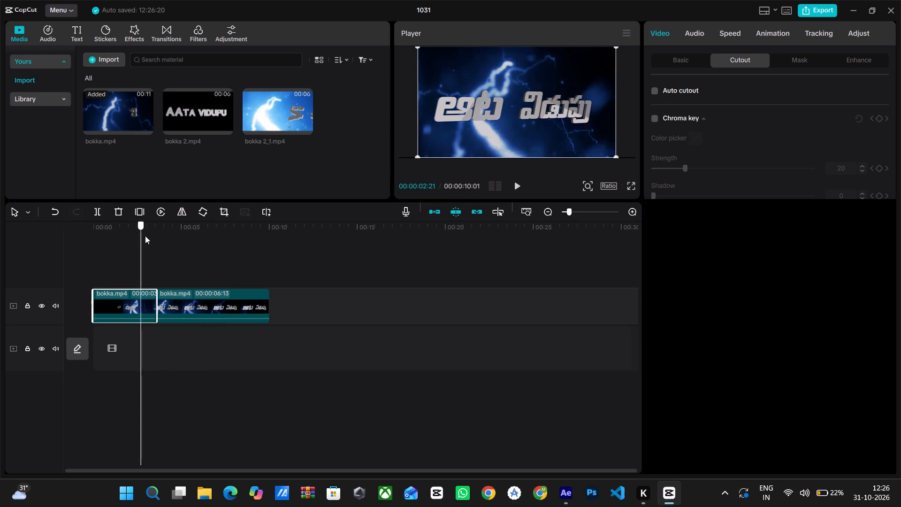
{"action": "left_click_drag", "start_coordinate": [145, 236], "coordinate": [196, 235]}
{"action": "left_click", "coordinate": [198, 327]}
{"action": "left_click", "coordinate": [225, 315]}
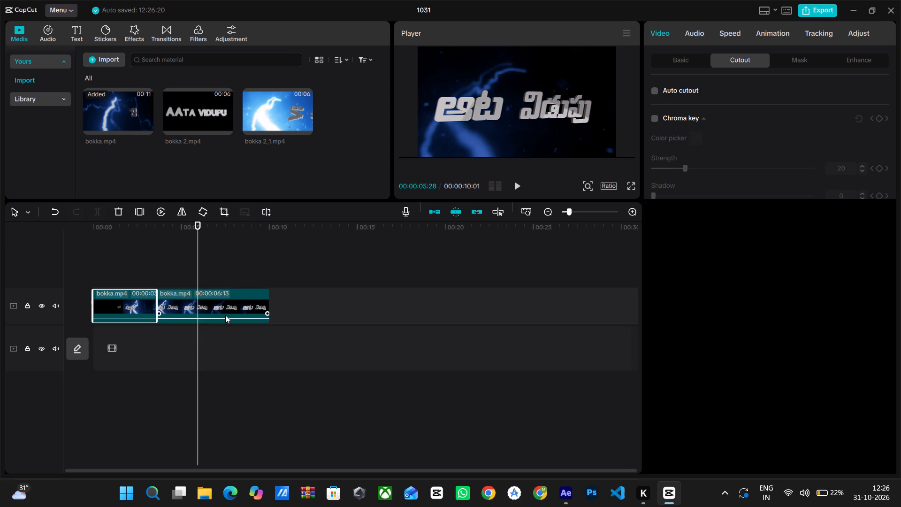
{"action": "key", "text": "Delete"}
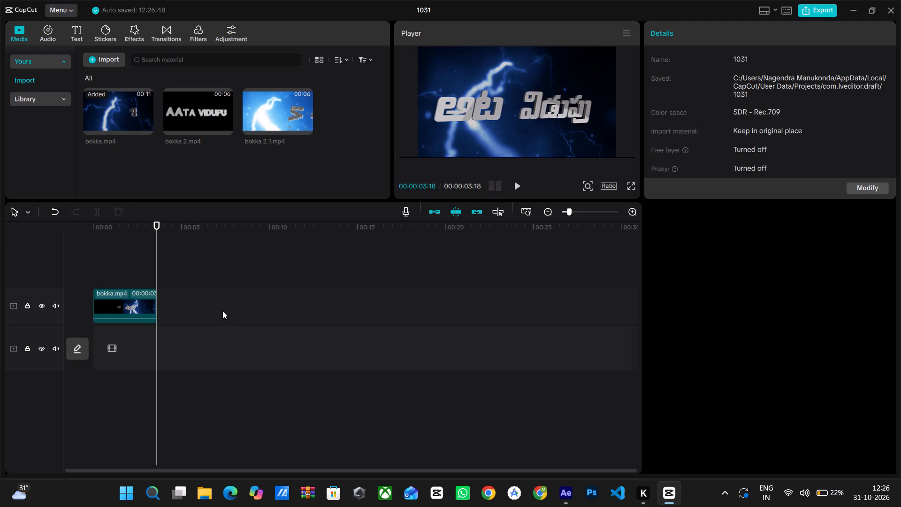
Add bokka 2_1.mp4 to the main video track directly after the bokka.mp4 clip, leaving no gap.
{"action": "left_click_drag", "start_coordinate": [292, 102], "coordinate": [187, 315]}
{"action": "left_click_drag", "start_coordinate": [200, 312], "coordinate": [176, 315]}
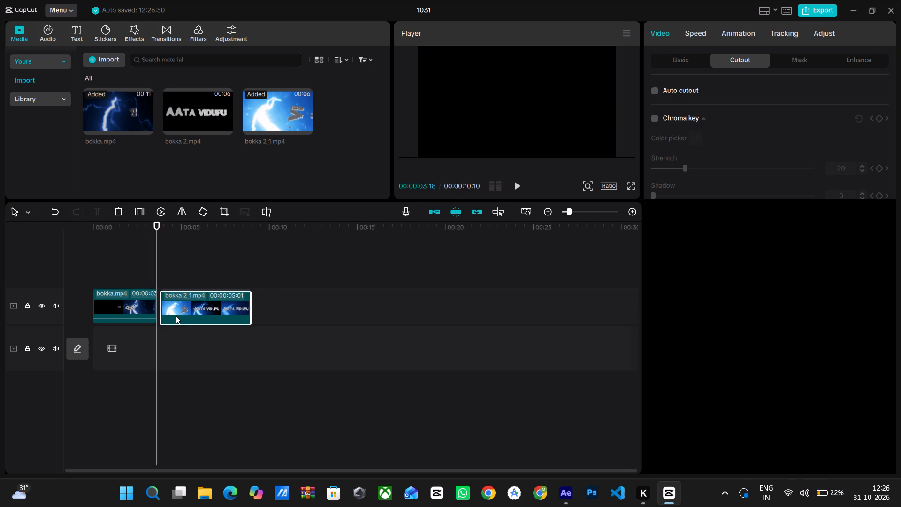
{"action": "left_click_drag", "start_coordinate": [176, 315], "coordinate": [171, 315]}
{"action": "left_click", "coordinate": [194, 361]}
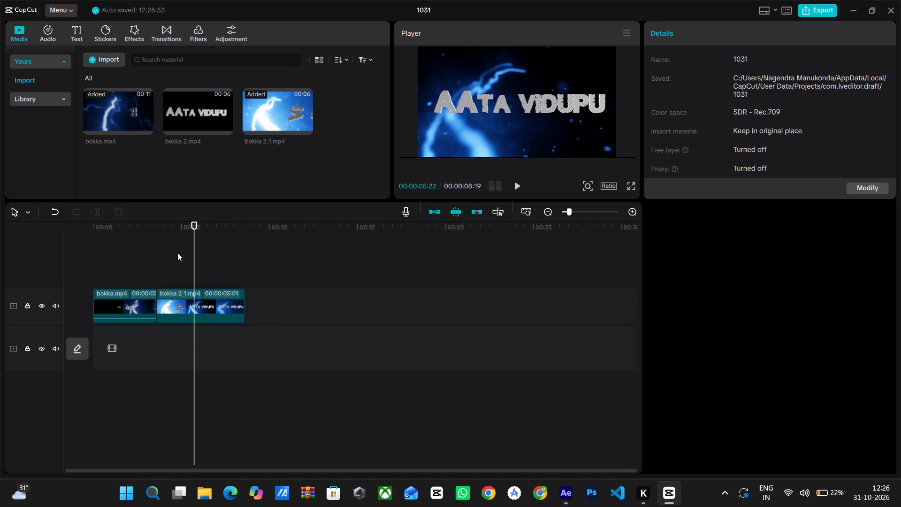
Play the combined title sequence from the beginning to review the cut between the two clips.
{"action": "left_click_drag", "start_coordinate": [193, 219], "coordinate": [130, 233]}
{"action": "left_click_drag", "start_coordinate": [191, 223], "coordinate": [19, 243]}
{"action": "key", "text": "space"}
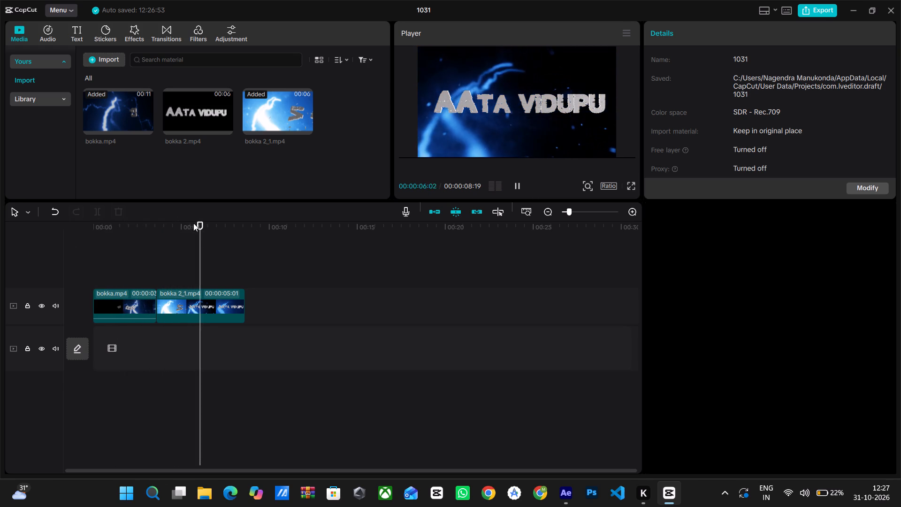
Try to load the transitions library for the cut between bokka.mp4 and bokka 2_1.mp4, reloading it.
{"action": "left_click", "coordinate": [158, 306]}
{"action": "left_click", "coordinate": [180, 358]}
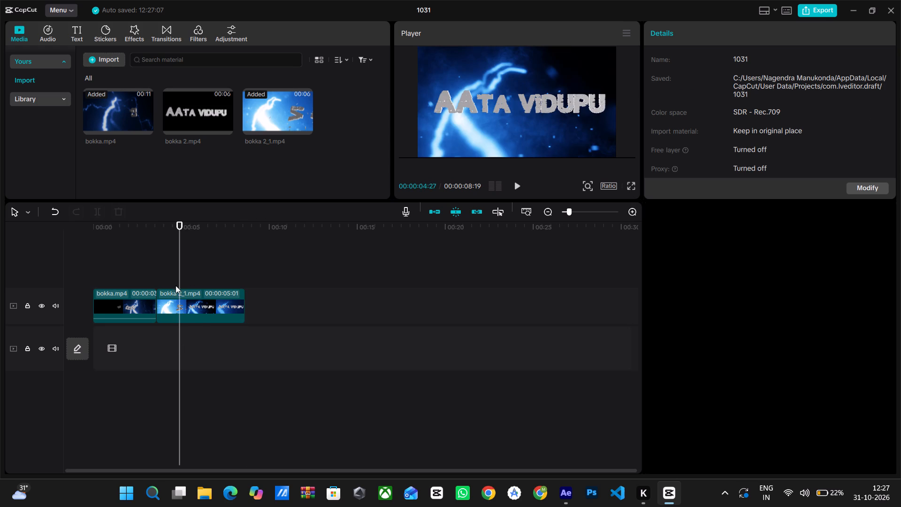
{"action": "left_click", "coordinate": [155, 301]}
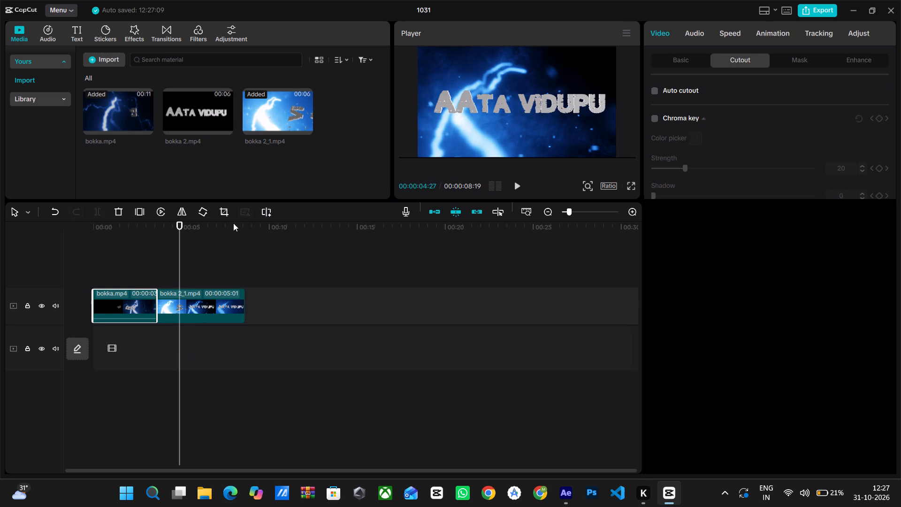
{"action": "left_click", "coordinate": [162, 36]}
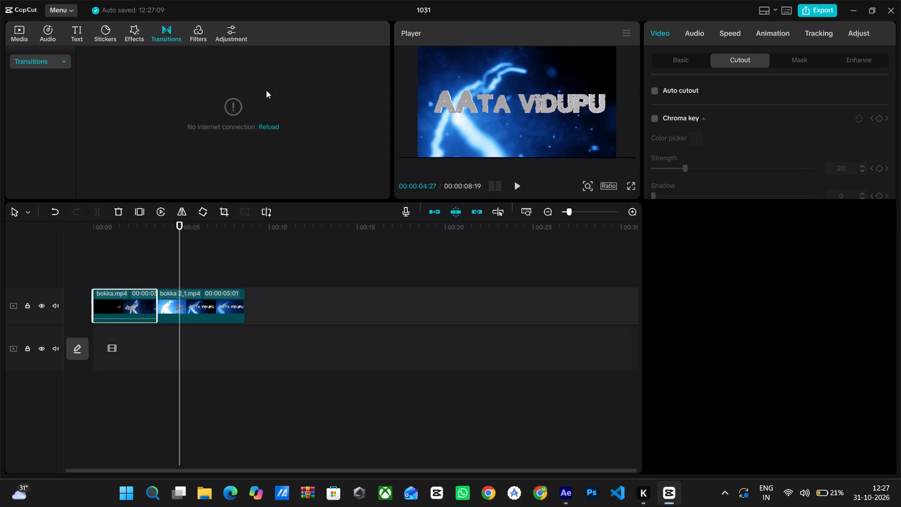
{"action": "triple_click", "coordinate": [265, 125]}
{"action": "double_click", "coordinate": [264, 126]}
{"action": "triple_click", "coordinate": [264, 126]}
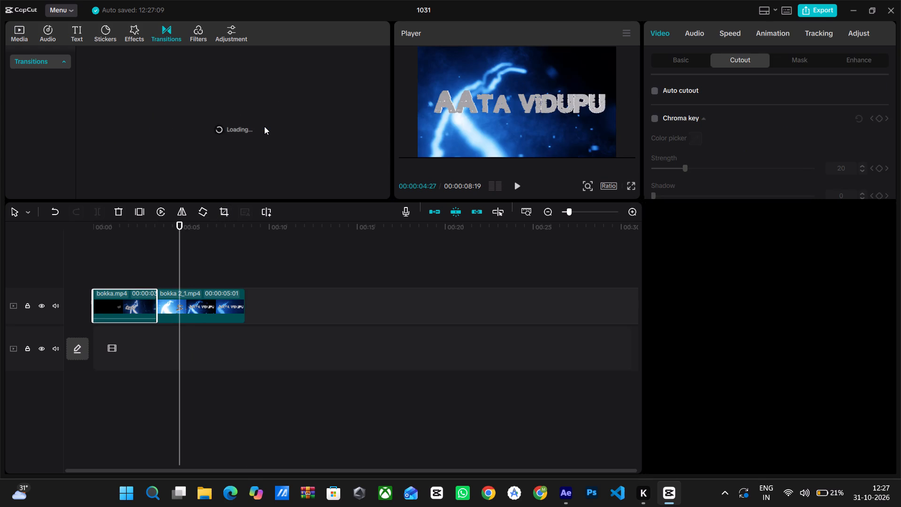
{"action": "triple_click", "coordinate": [264, 126]}
{"action": "left_click", "coordinate": [264, 126]}
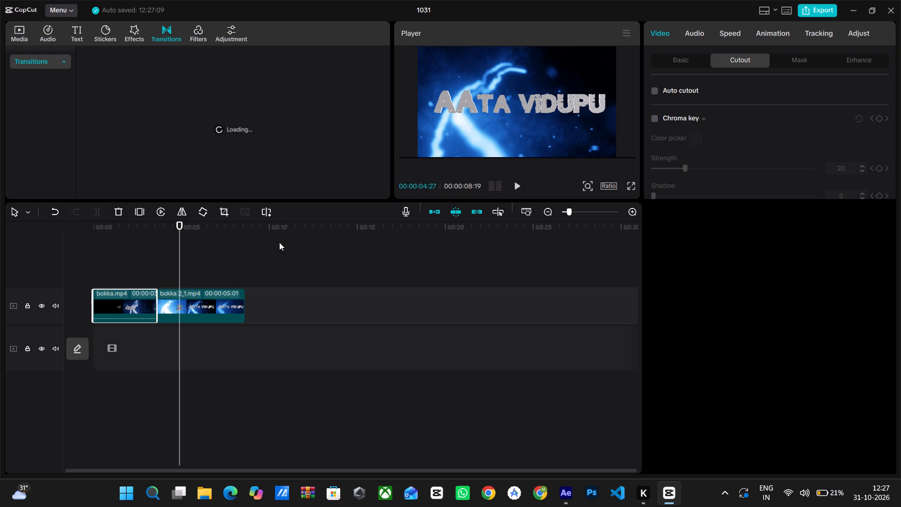
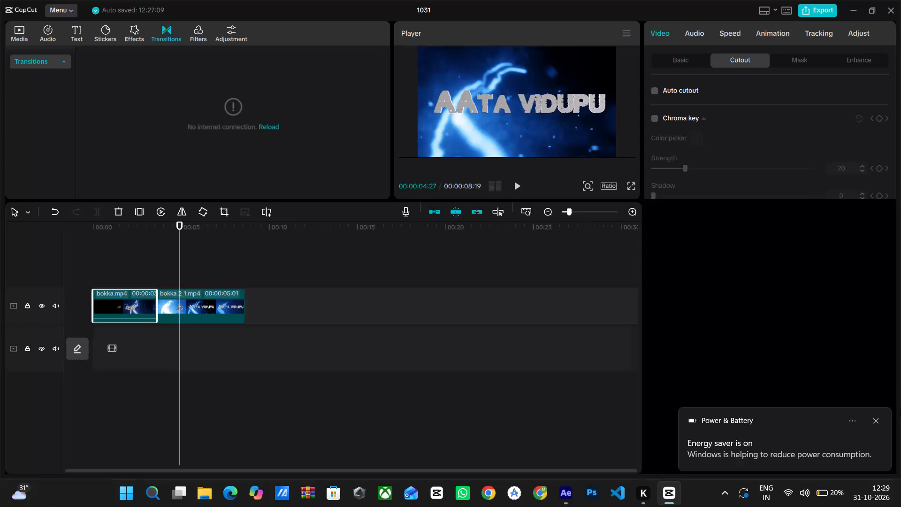
Dismiss the Power & Battery energy saver notification covering part of the screen.
{"action": "left_click", "coordinate": [878, 422]}
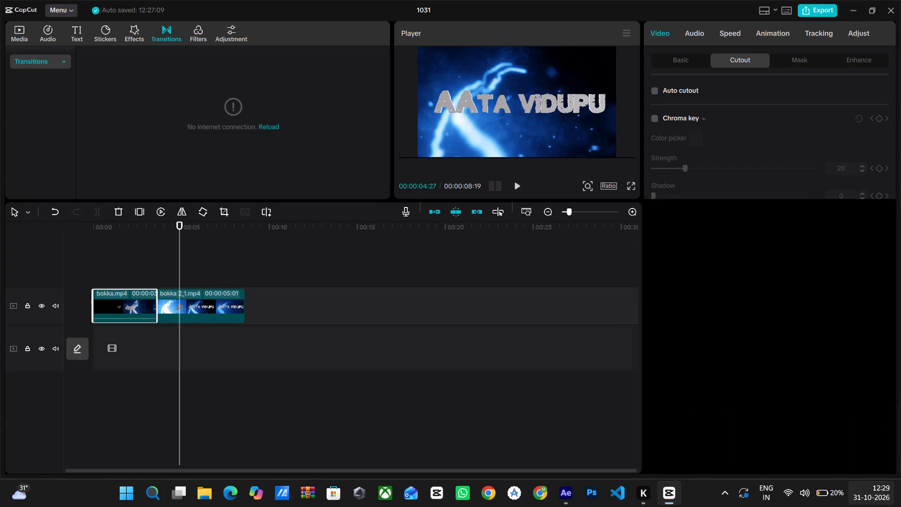
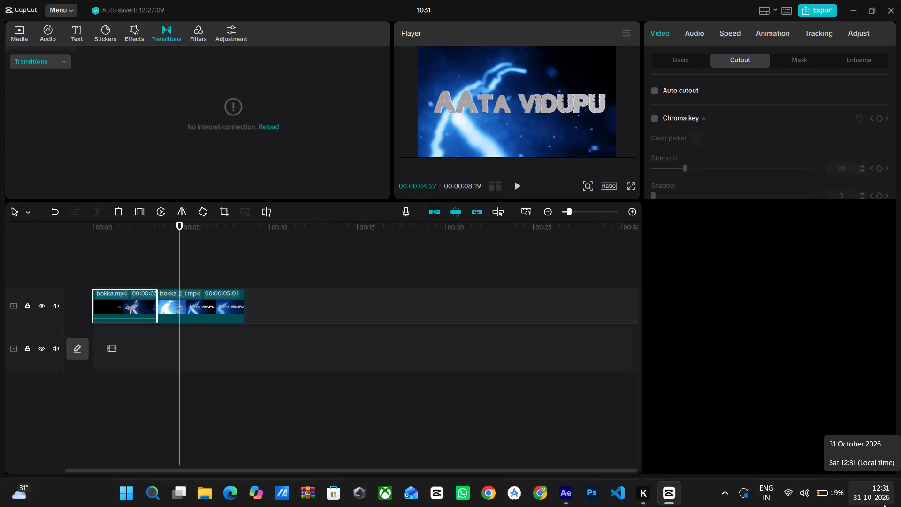
Close the 1031 project's editing window.
{"action": "scroll", "coordinate": [900, 0], "scroll_direction": "up", "scroll_amount": 1}
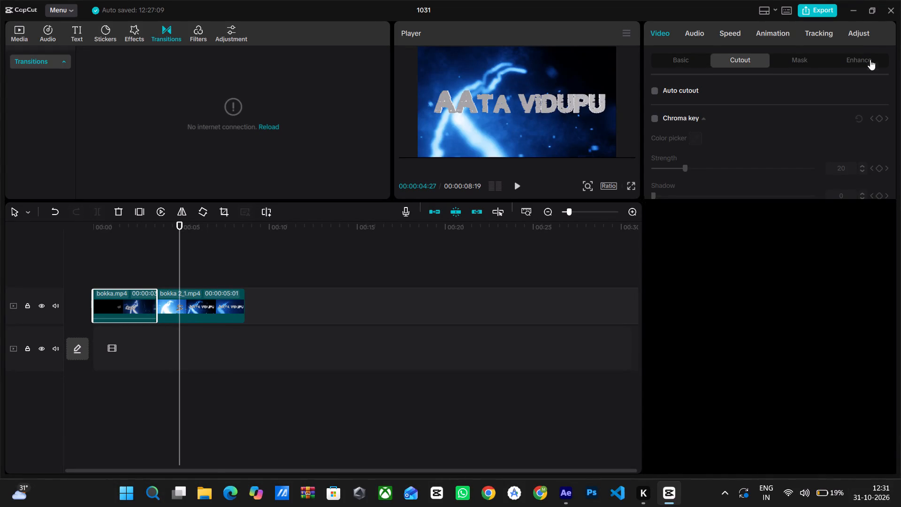
{"action": "left_click", "coordinate": [882, 8]}
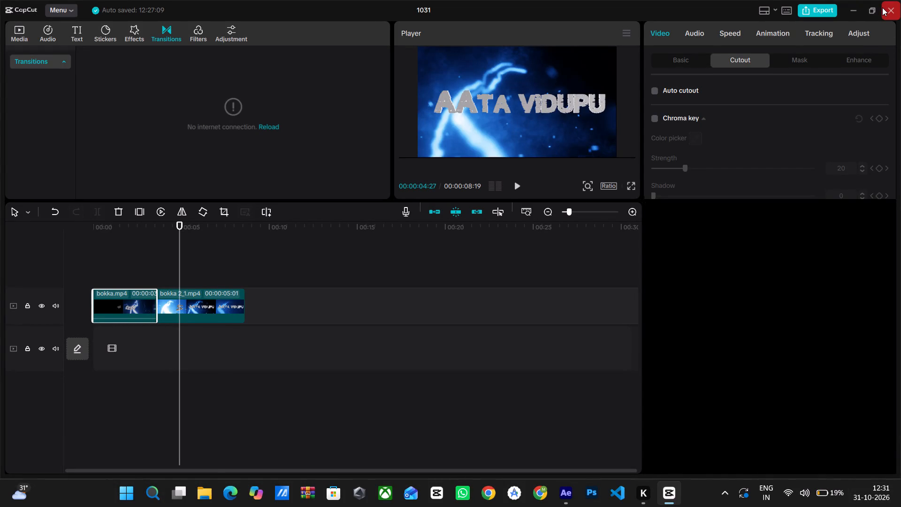